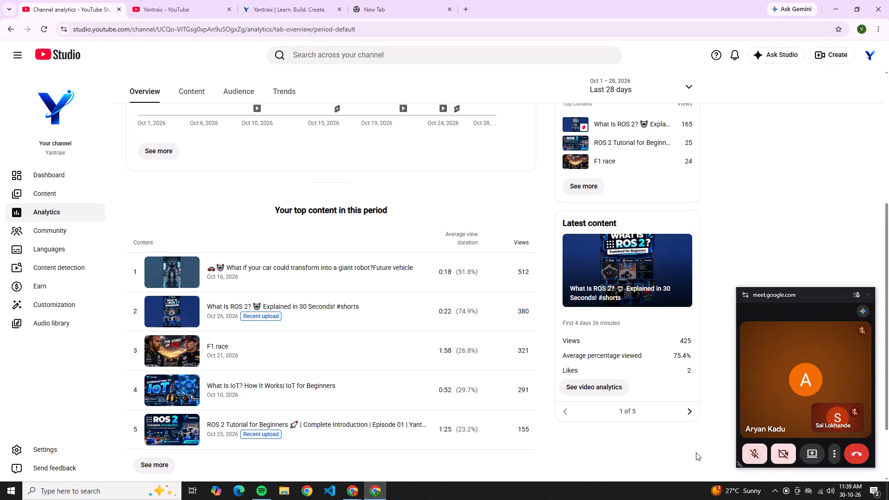
Switch to the Introduction to Computer-Aided Design video in Canva and scrub through its timeline to review the slides and CAD footage up to 5:53.
click(356, 493)
click(342, 471)
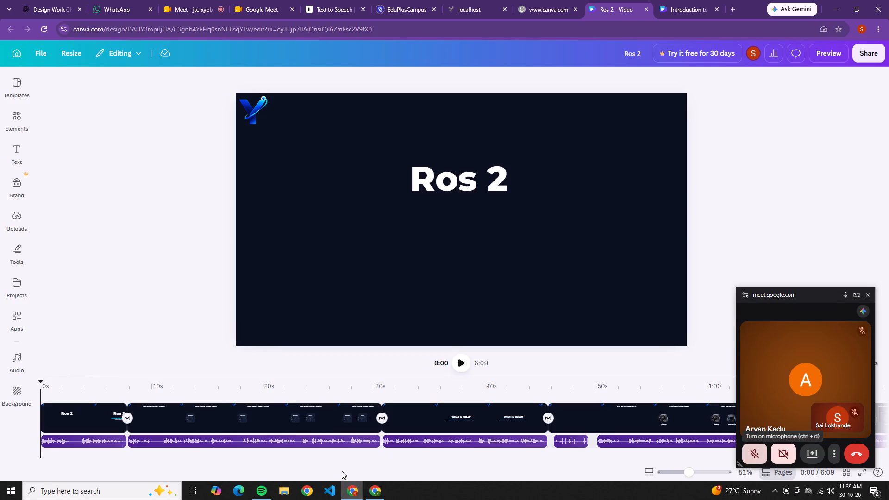
click(686, 0)
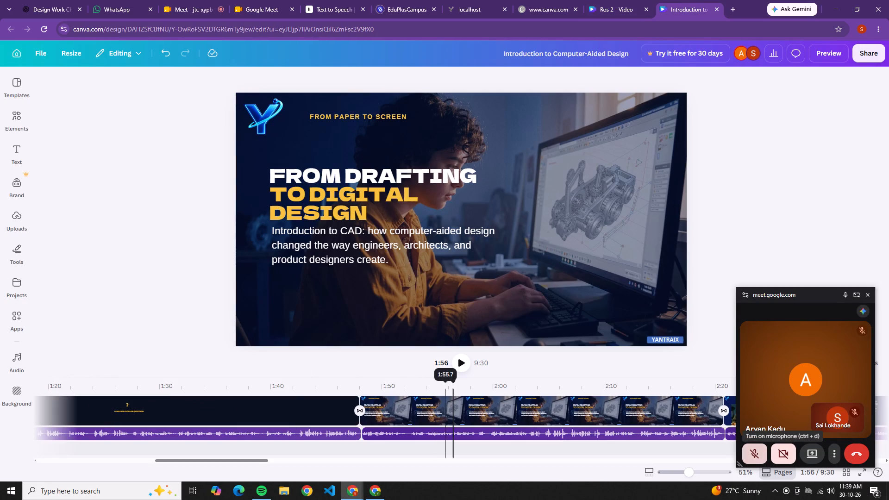
drag(455, 384, 14, 340)
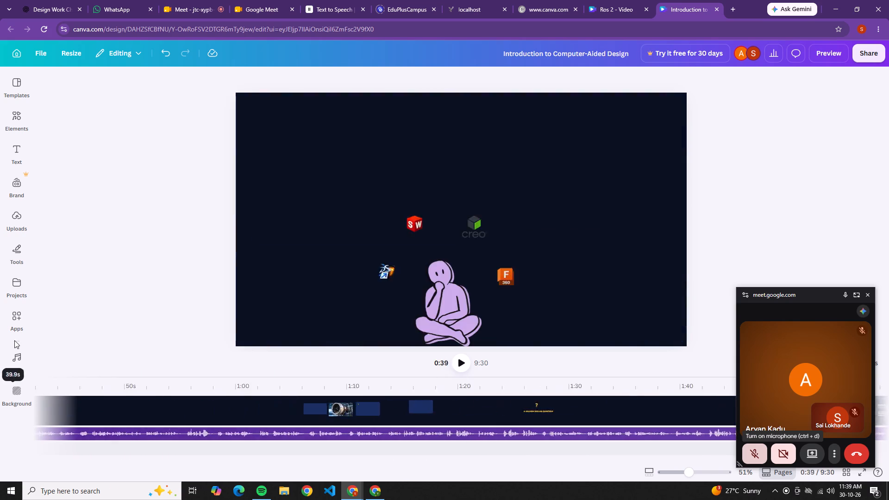
drag(14, 340, 821, 366)
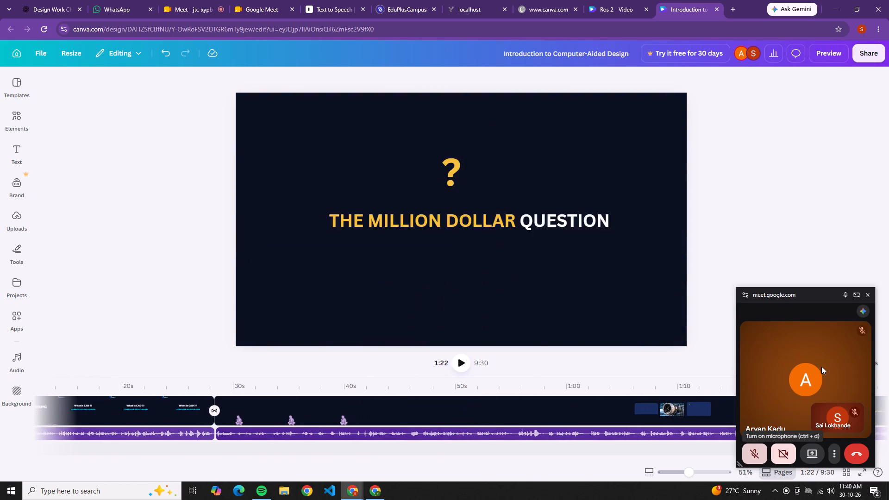
drag(821, 366, 888, 375)
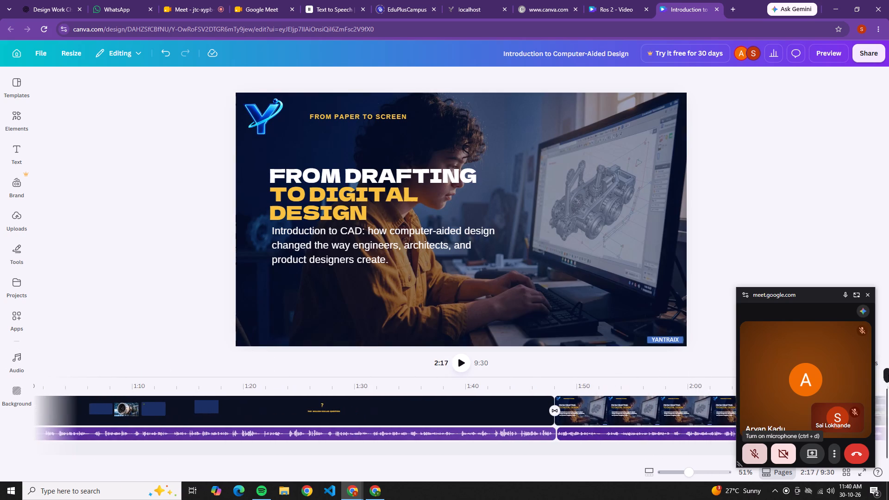
drag(888, 375, 888, 349)
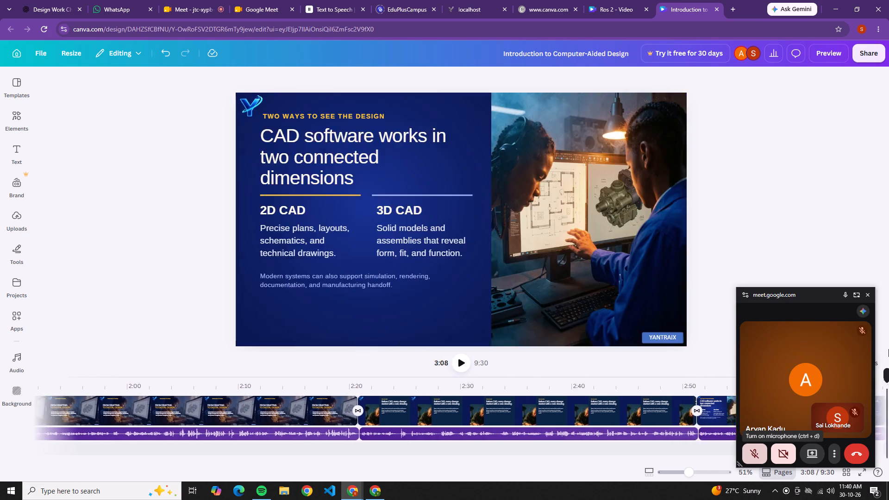
drag(888, 349, 888, 341)
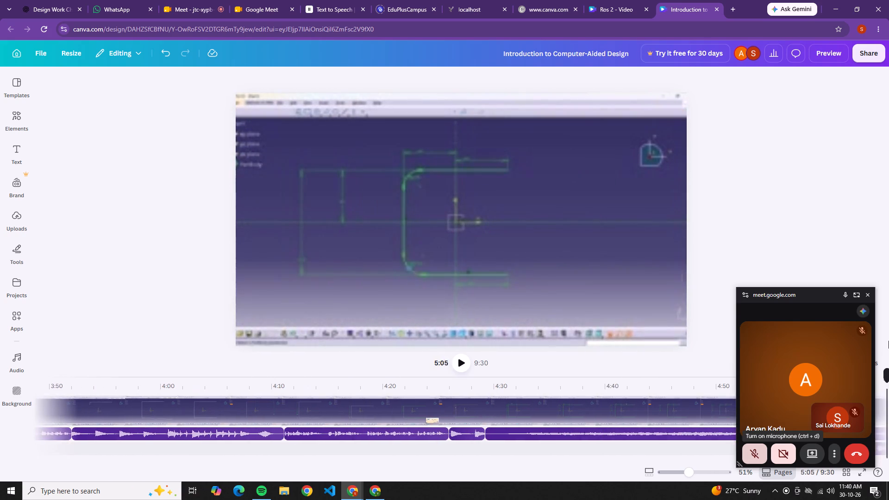
drag(888, 341, 697, 343)
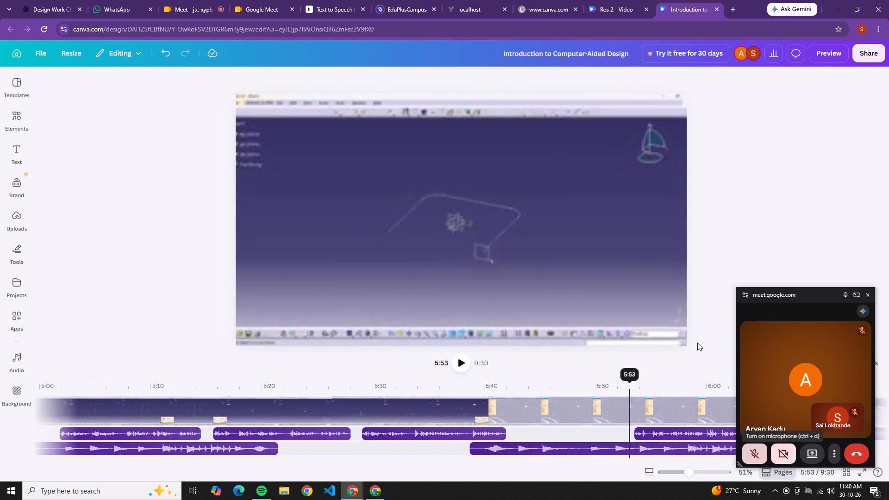
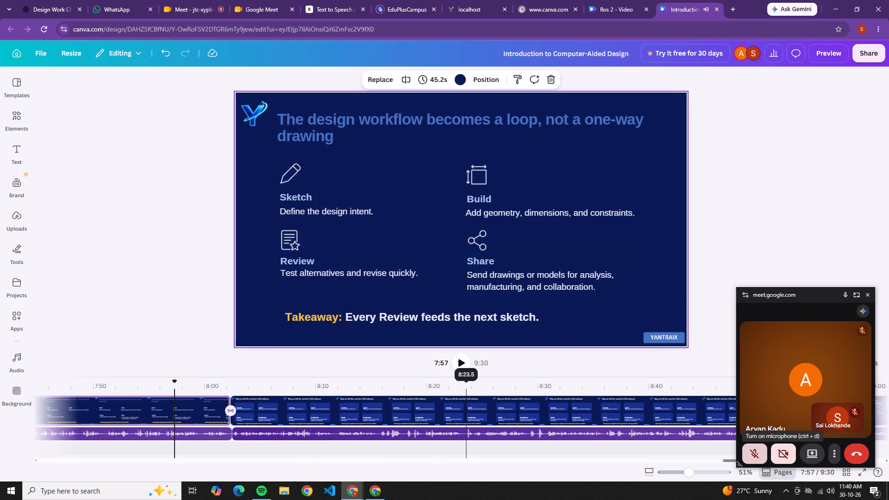
Review the design workflow slide's animation from 7:57, and rewind to the CAD drawing footage at 7:12 to play the transition into it.
click(457, 371)
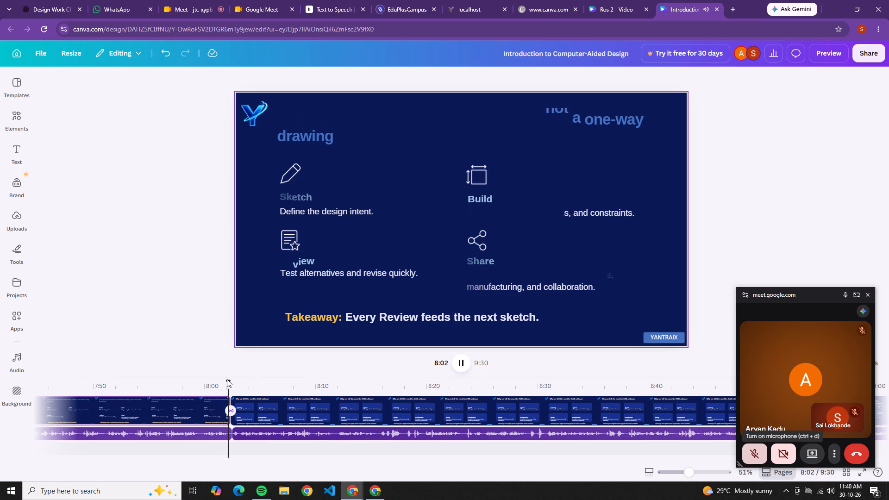
drag(227, 379, 76, 383)
drag(244, 383, 10, 394)
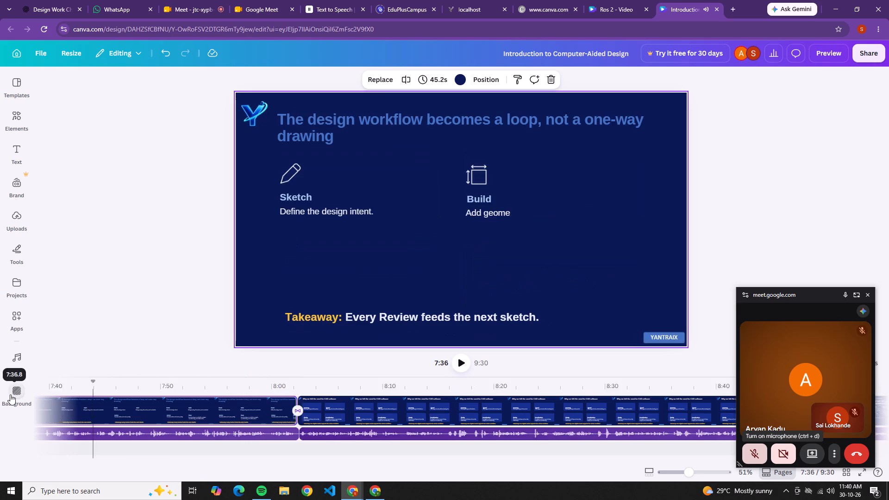
drag(10, 394, 187, 396)
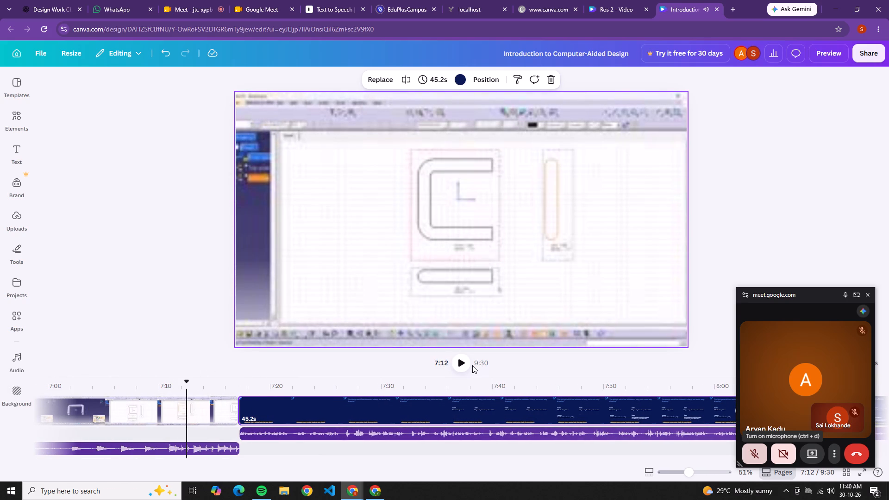
double_click(472, 365)
click(467, 363)
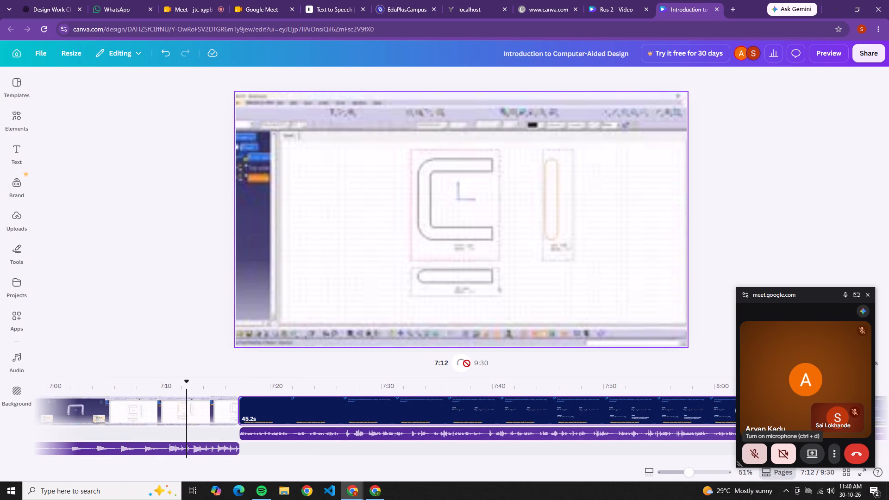
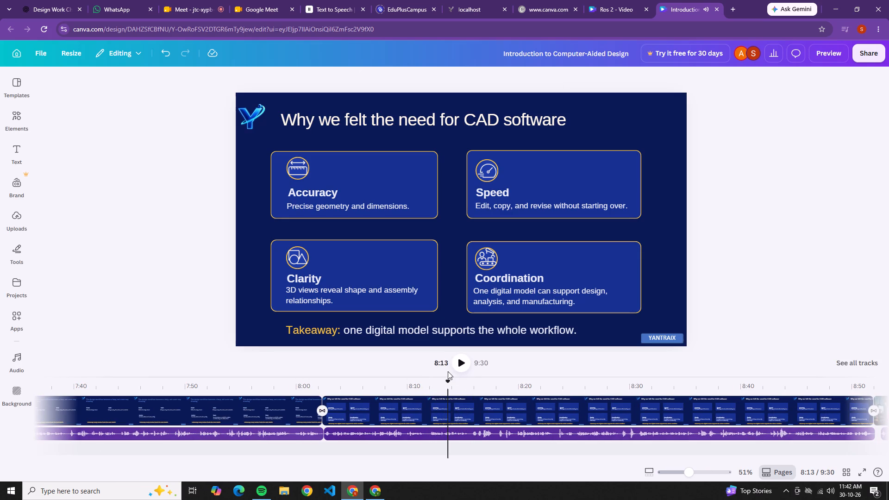
Trim the start of the "Why we felt the need for CAD software" title so it appears from about 8:12.
click(432, 383)
click(463, 362)
click(463, 362)
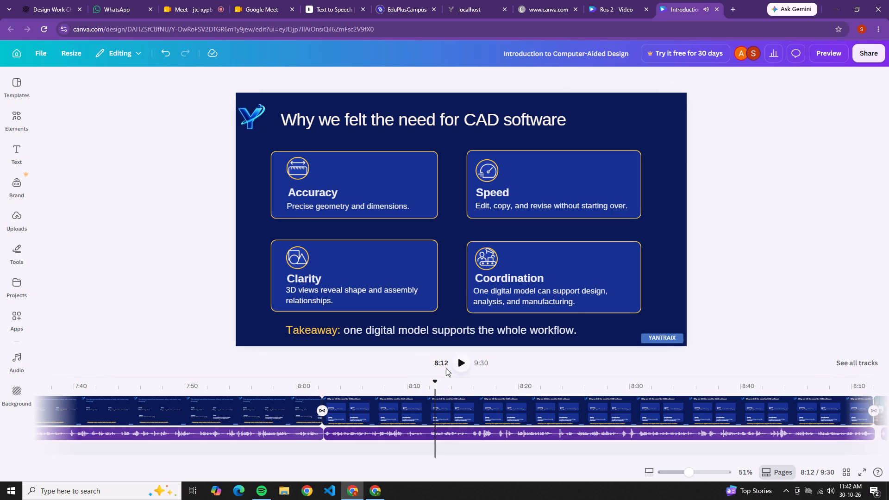
click(428, 381)
click(430, 384)
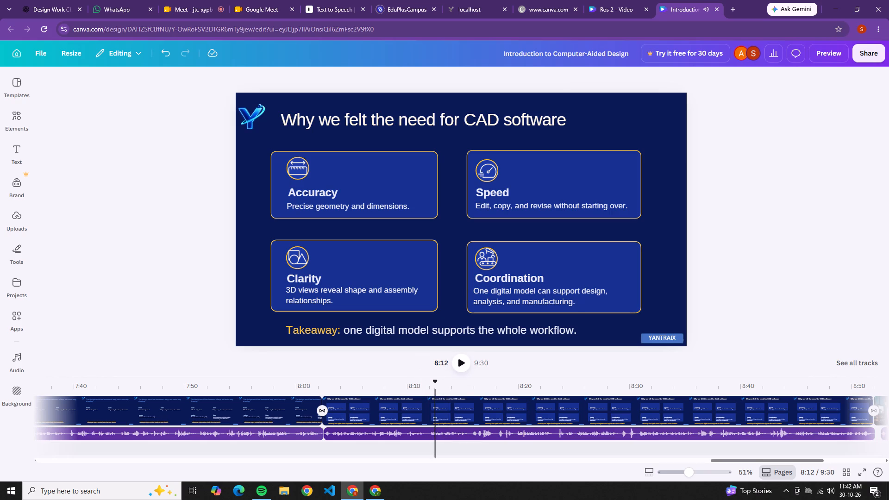
click(431, 391)
click(302, 118)
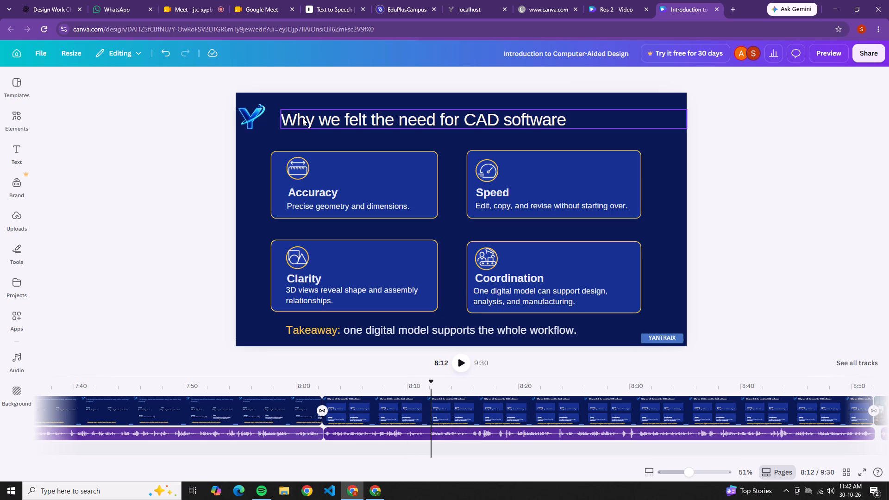
click(302, 118)
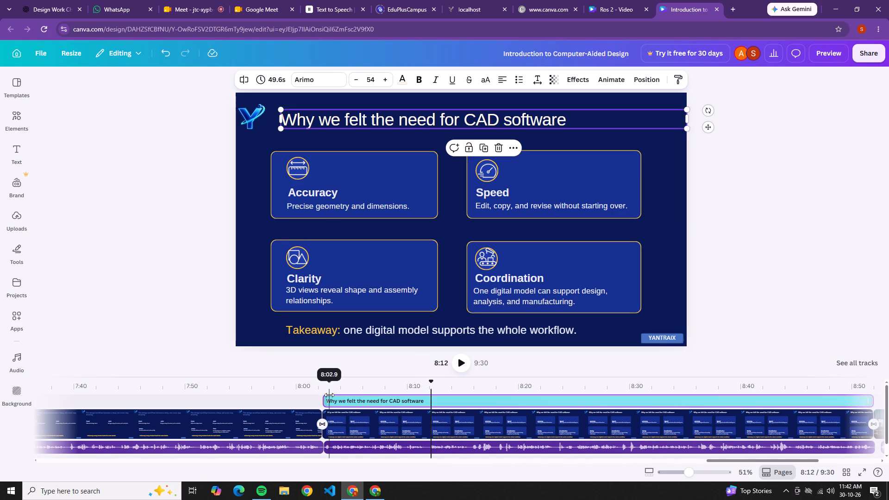
drag(325, 398, 432, 395)
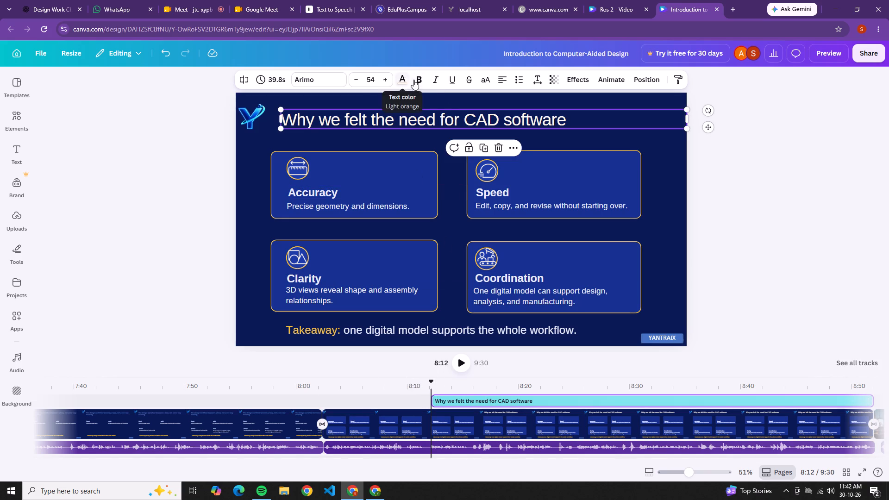
Set the slide title's font to Montserrat SemiBold.
click(328, 80)
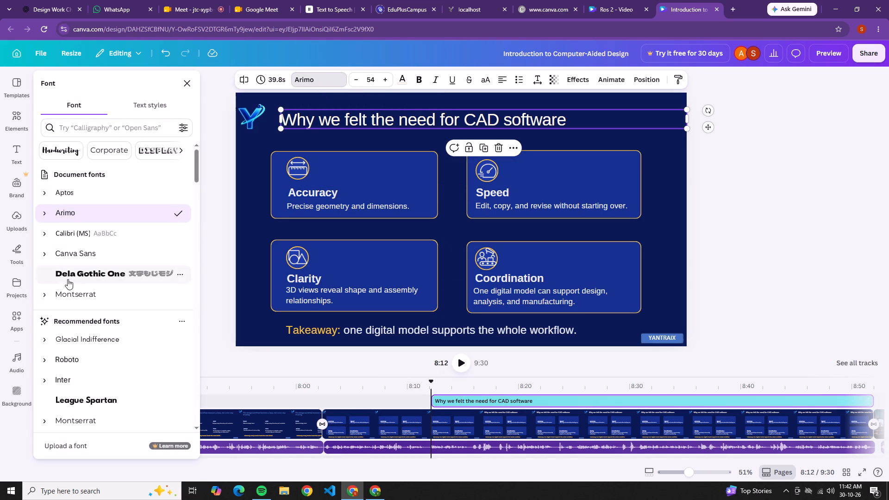
click(65, 288)
click(42, 295)
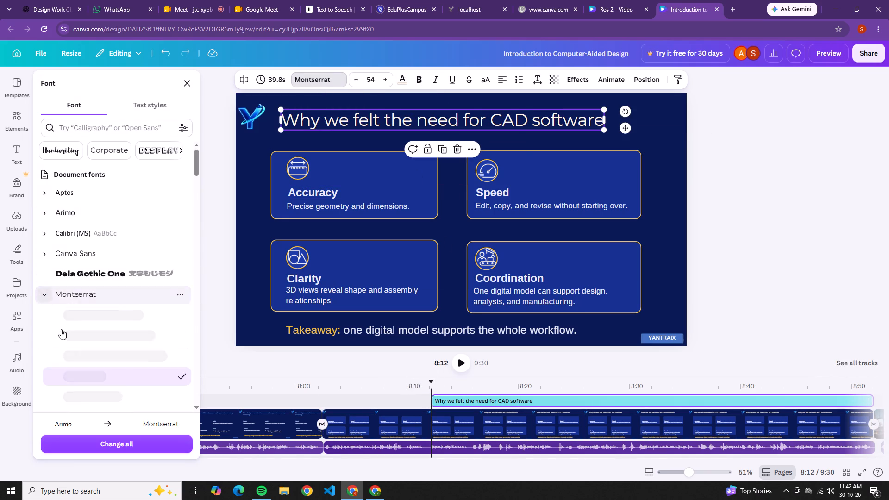
scroll(76, 378, down, 2)
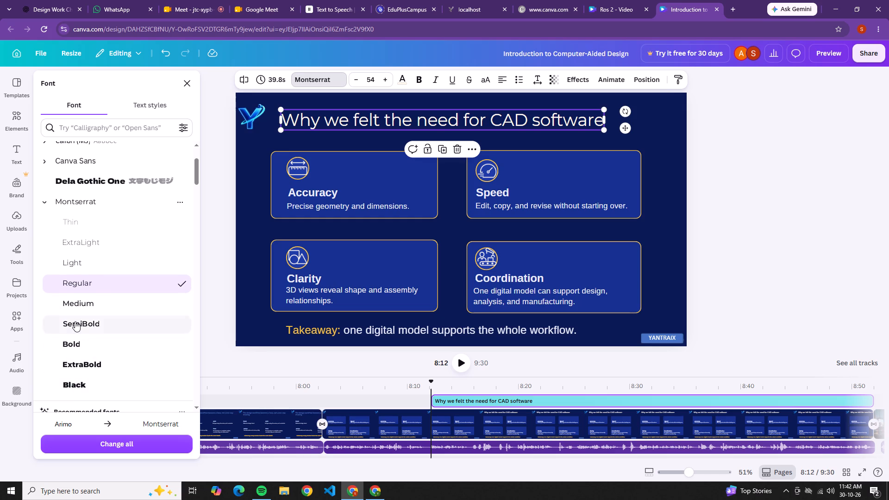
click(75, 321)
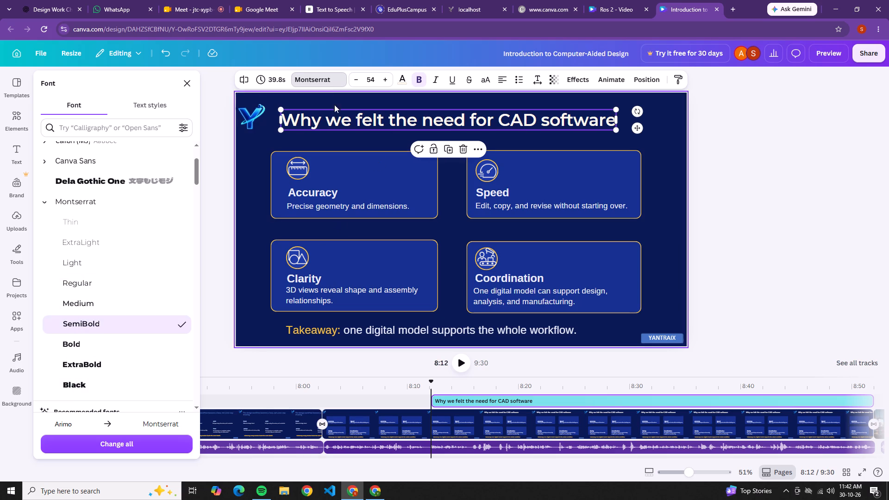
Recolour the slide title white and nudge it slightly to the right.
click(400, 78)
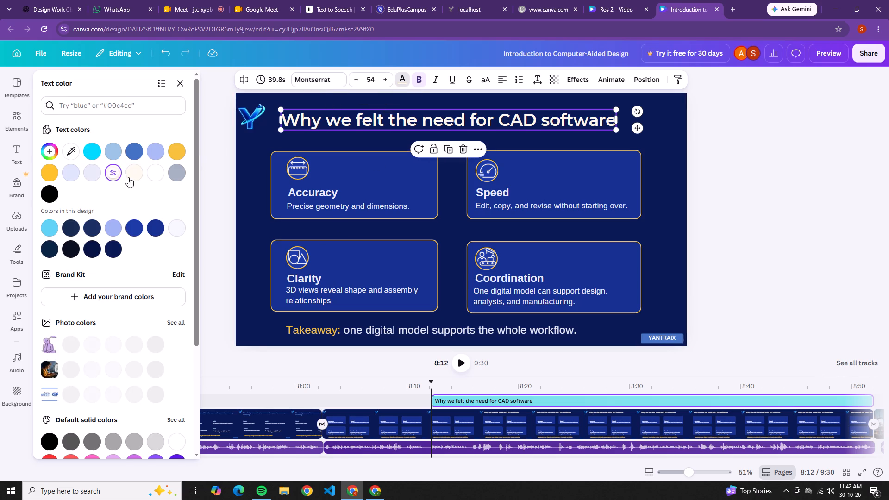
click(154, 169)
click(754, 135)
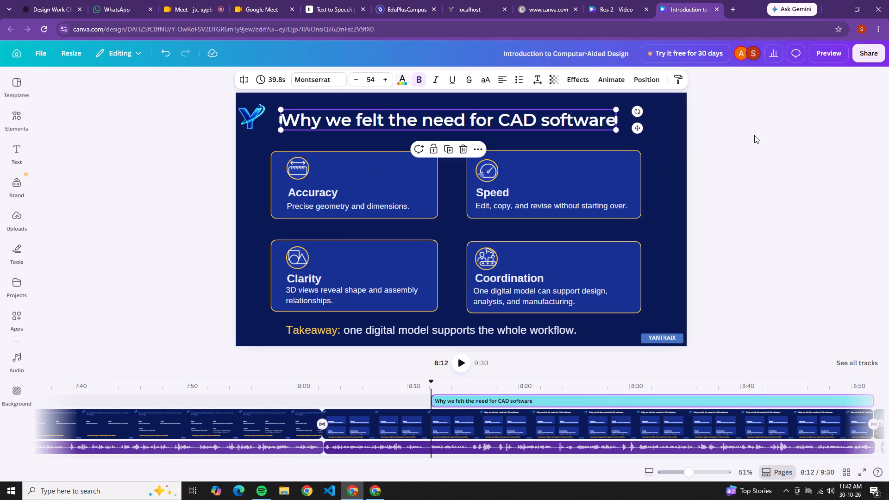
click(773, 152)
drag(517, 122, 522, 122)
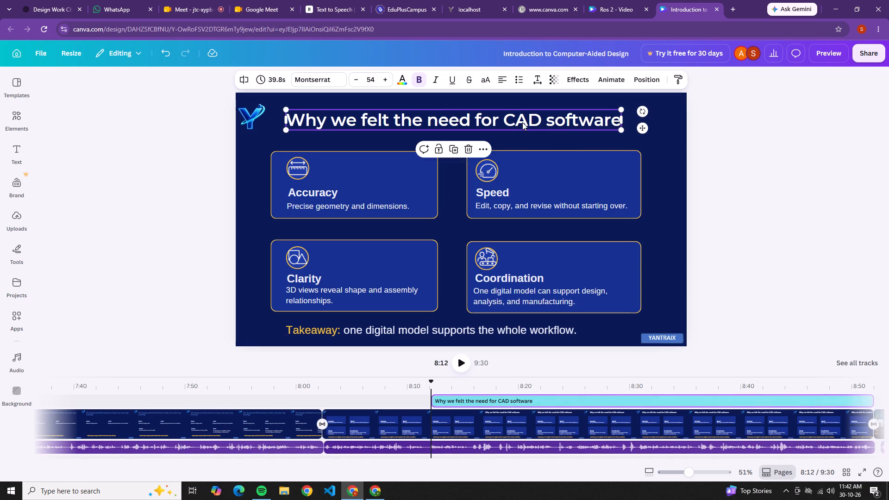
Set the slide's background to the near-black colour already used as a background in the design.
click(643, 145)
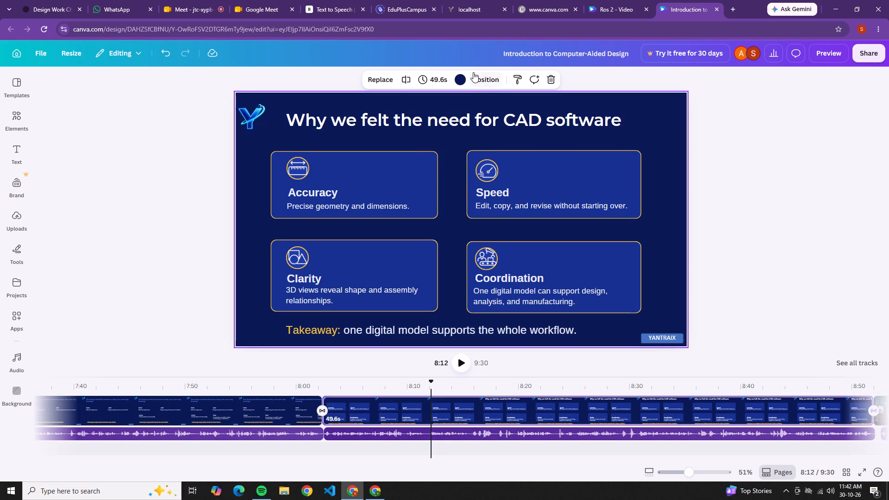
click(464, 78)
click(114, 151)
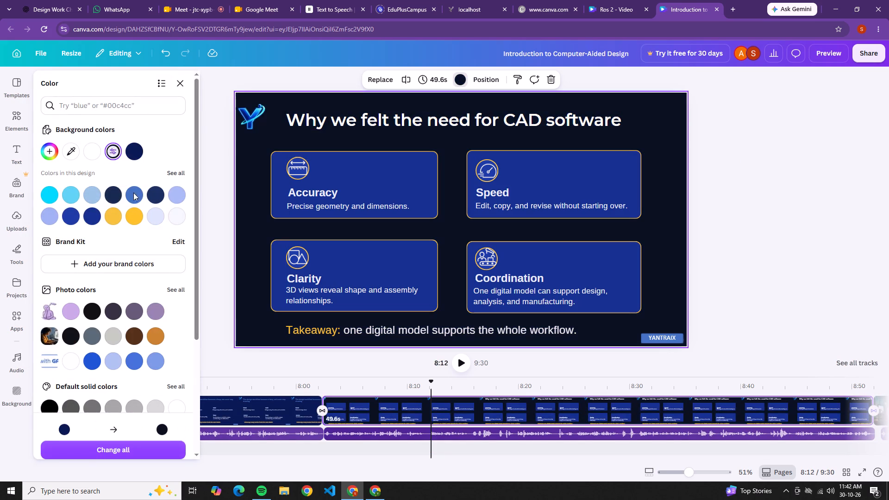
click(792, 256)
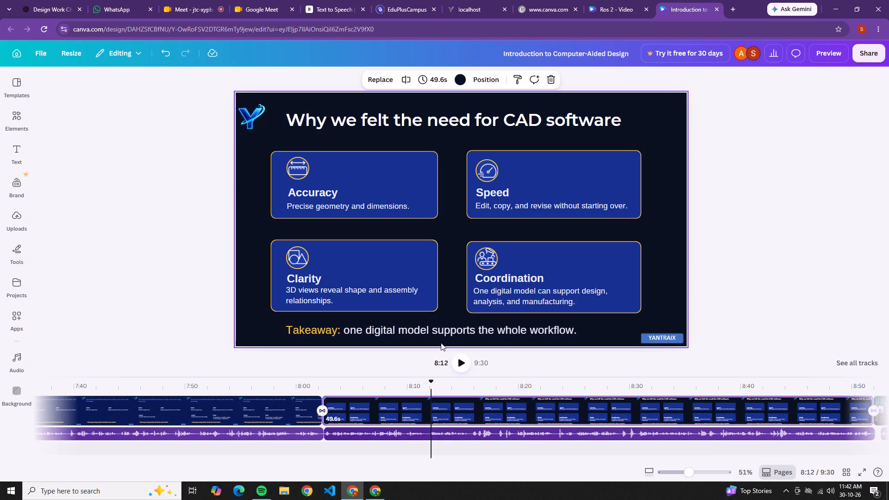
Narrow the Takeaway text box to fit its single line and centre it below the four cards.
drag(440, 332, 454, 335)
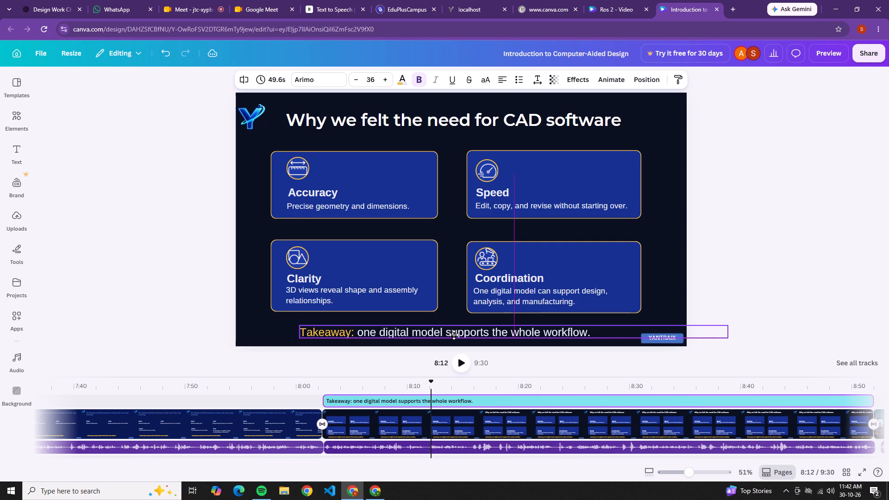
drag(454, 335, 466, 336)
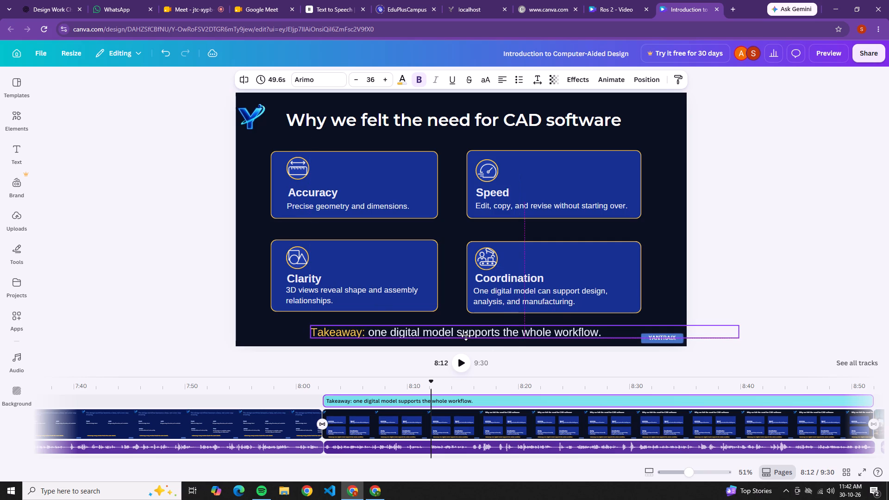
drag(466, 336, 469, 338)
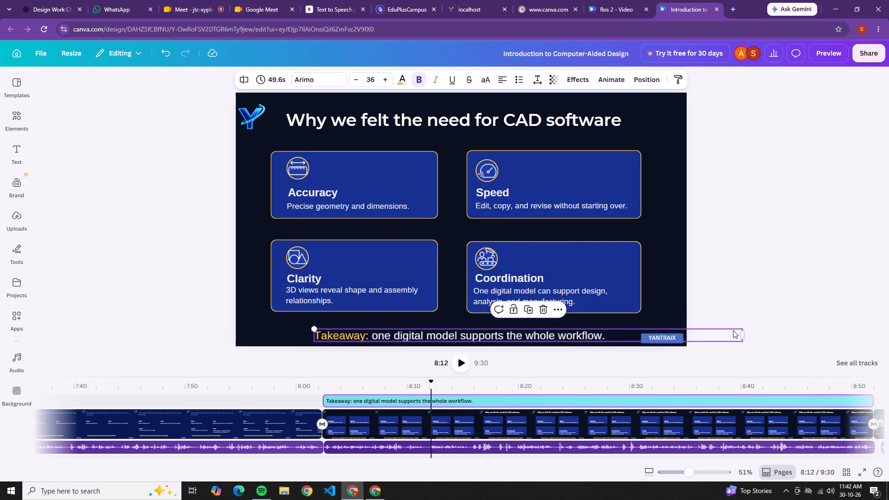
drag(743, 335, 584, 330)
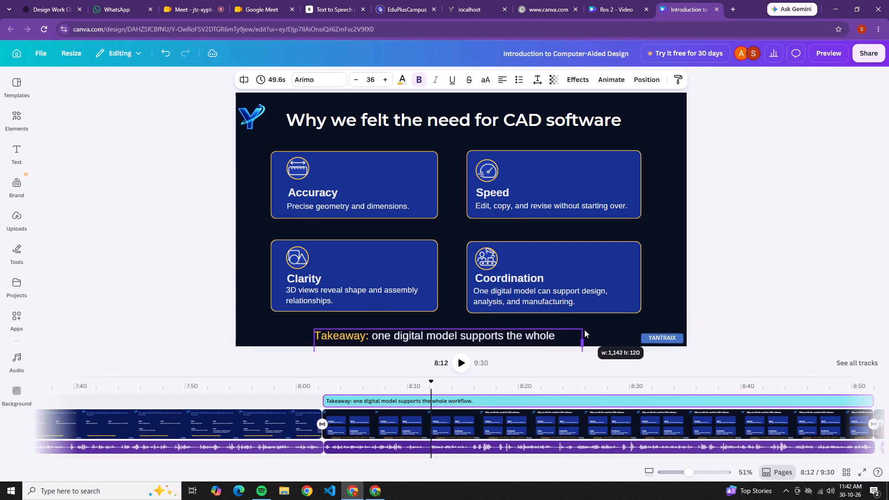
drag(584, 330, 604, 333)
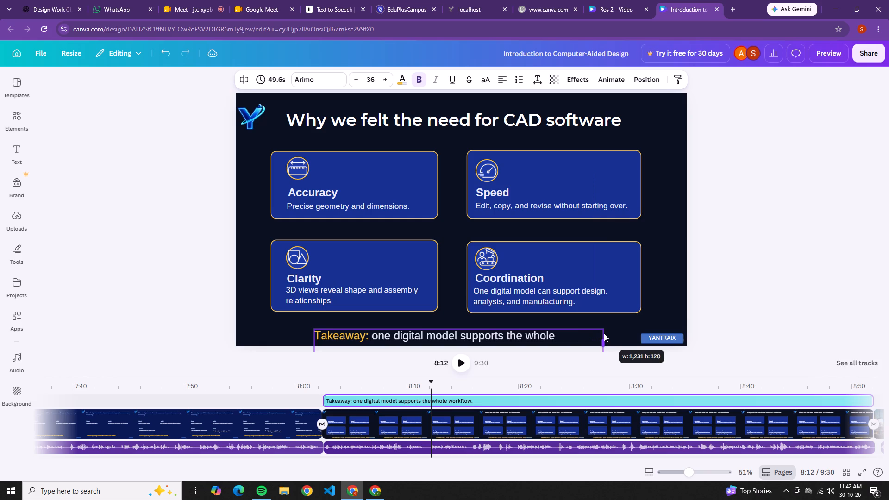
drag(604, 333, 608, 335)
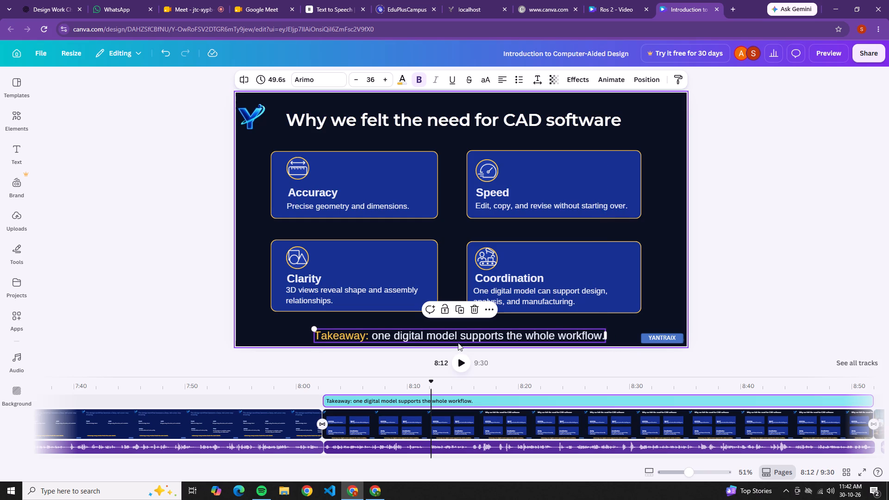
drag(463, 336, 454, 332)
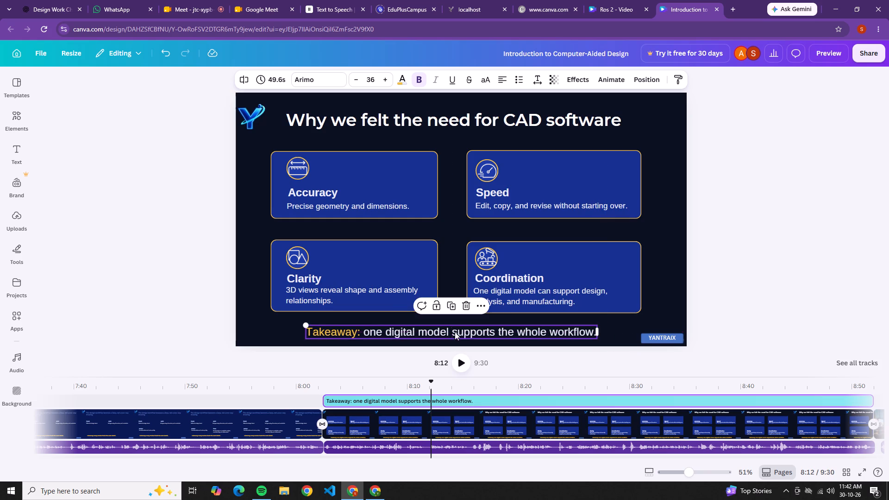
Delete the YANTRAIX badge in the slide's lower-right corner together with the shape behind it.
click(672, 336)
click(637, 332)
click(629, 328)
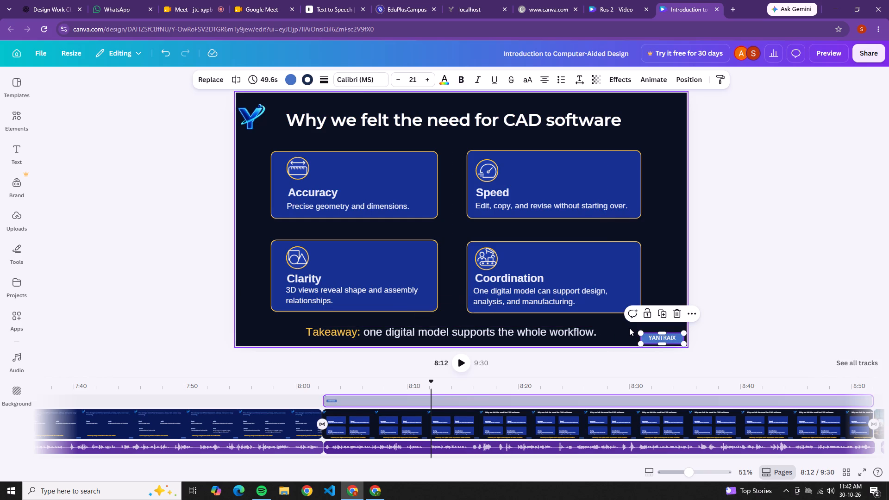
drag(629, 327, 664, 341)
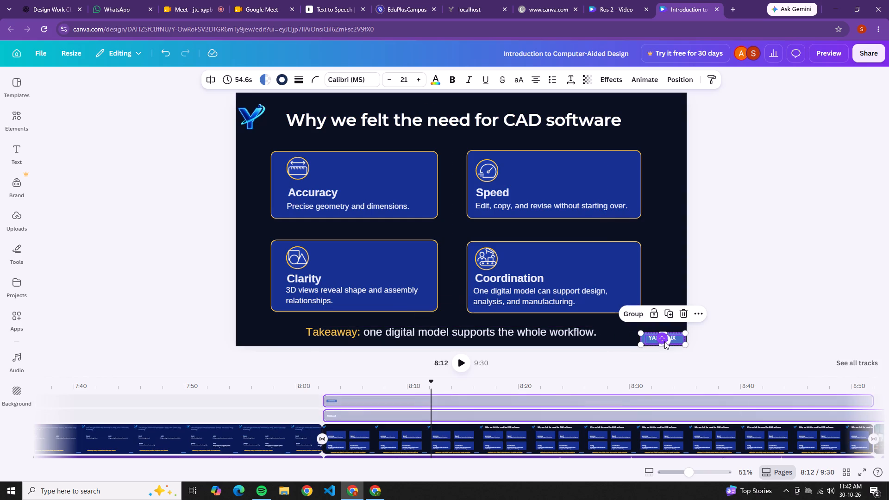
key(Delete)
click(745, 282)
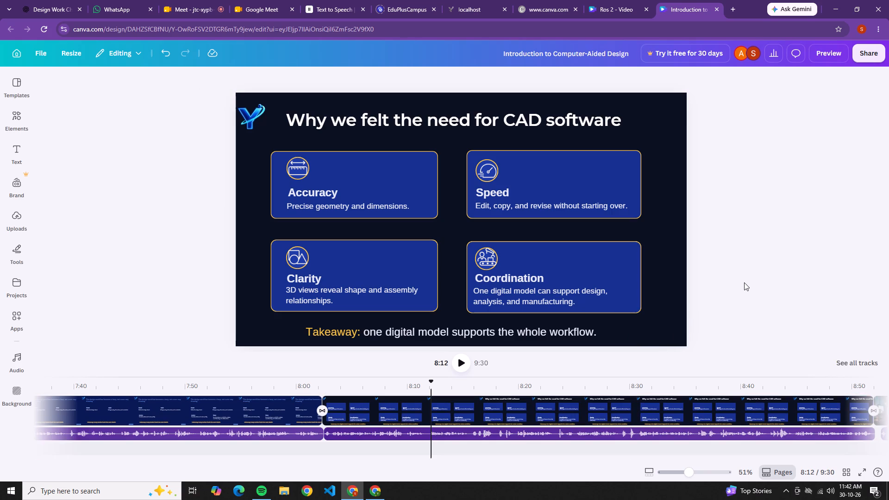
Play the slide from 8:07 to check when the title appears.
click(463, 367)
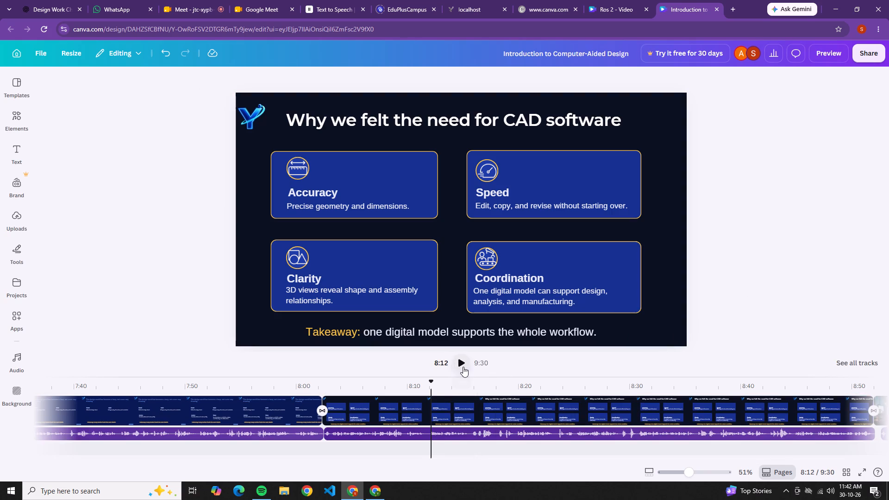
click(463, 367)
click(379, 392)
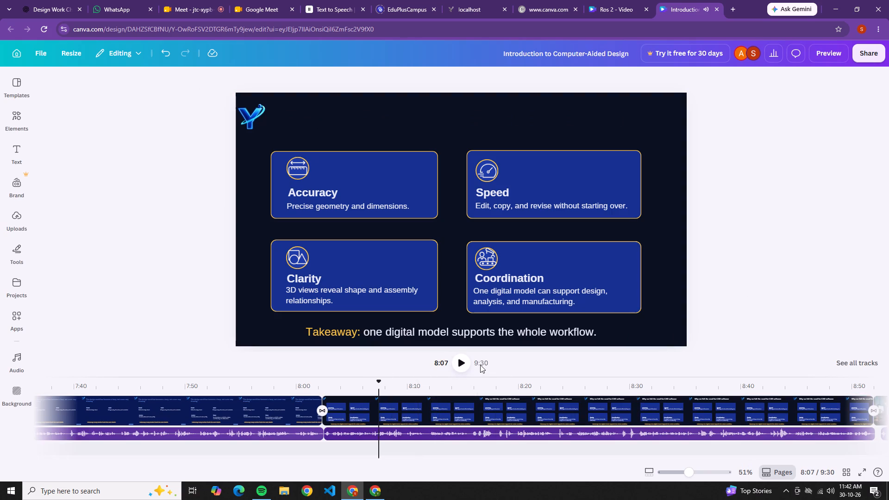
click(468, 362)
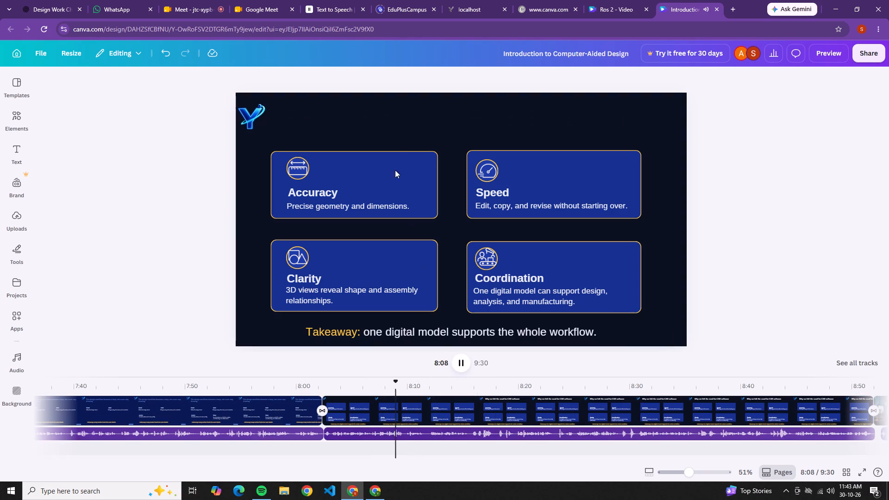
click(416, 116)
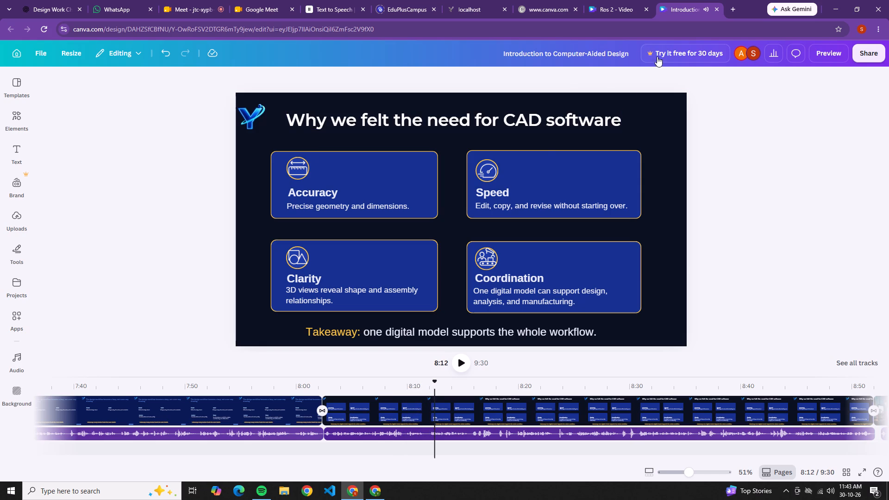
Apply the Typewriter animation to the slide title and play the slide on to 8:18.
click(548, 119)
click(597, 86)
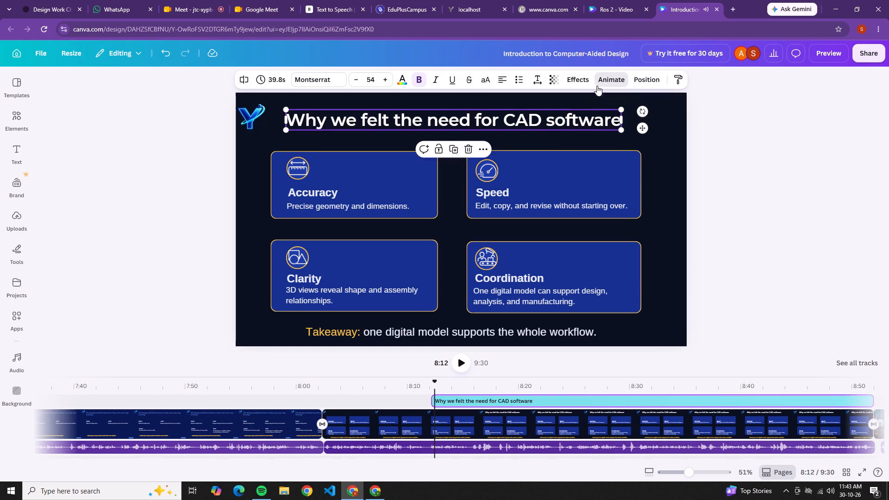
click(74, 209)
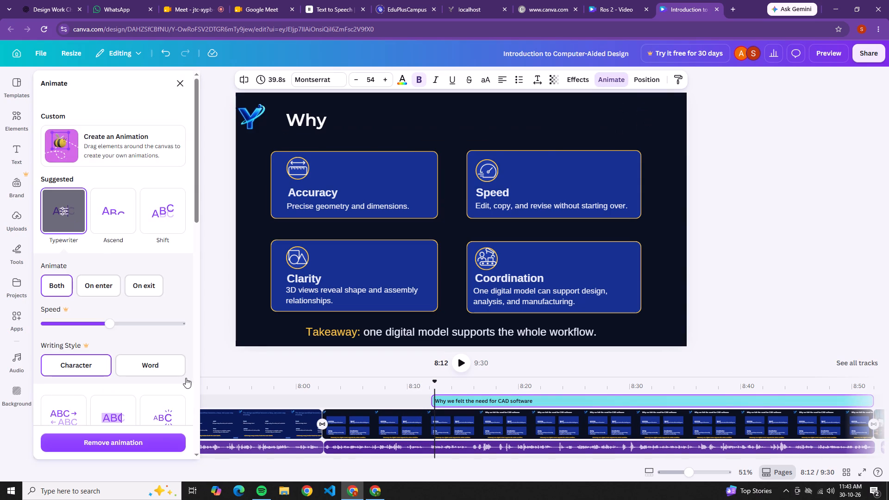
click(463, 362)
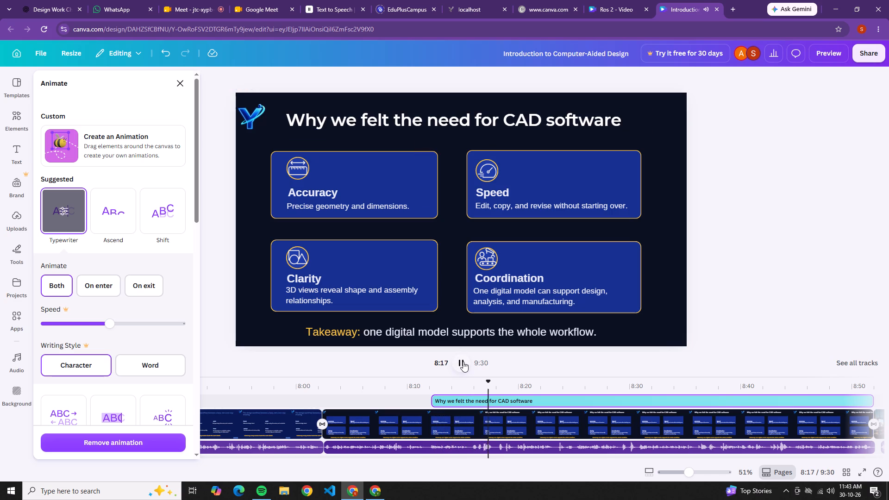
click(463, 362)
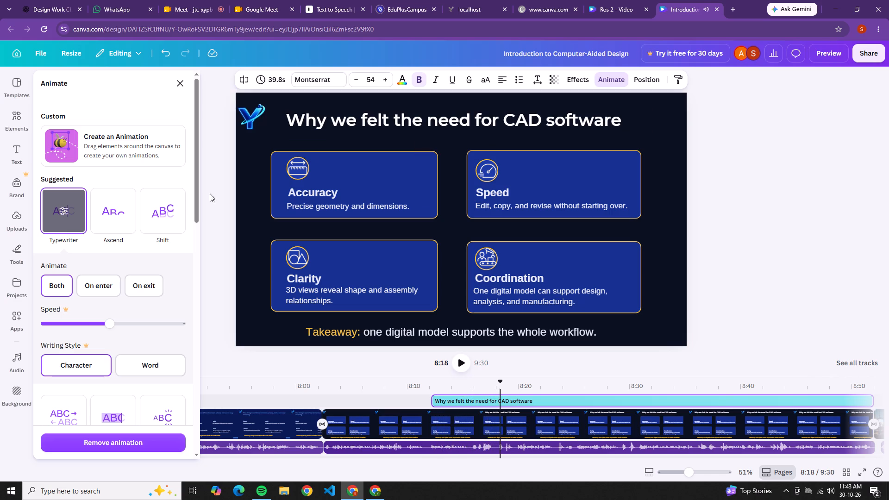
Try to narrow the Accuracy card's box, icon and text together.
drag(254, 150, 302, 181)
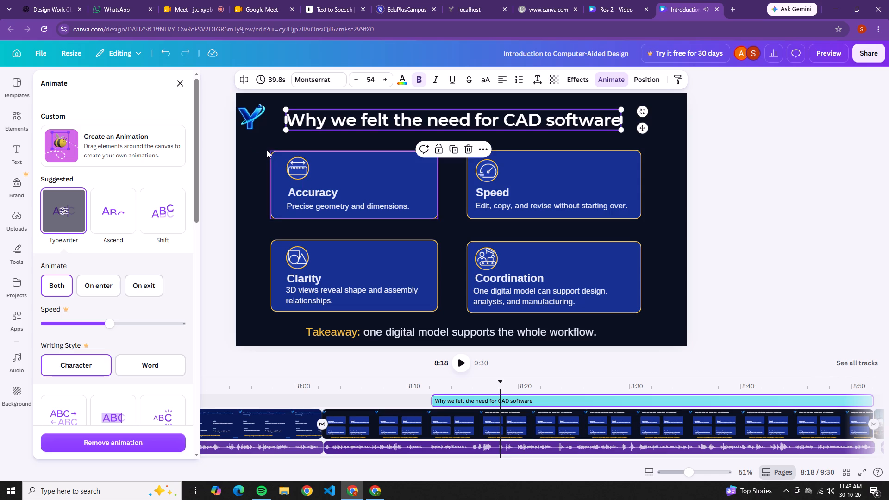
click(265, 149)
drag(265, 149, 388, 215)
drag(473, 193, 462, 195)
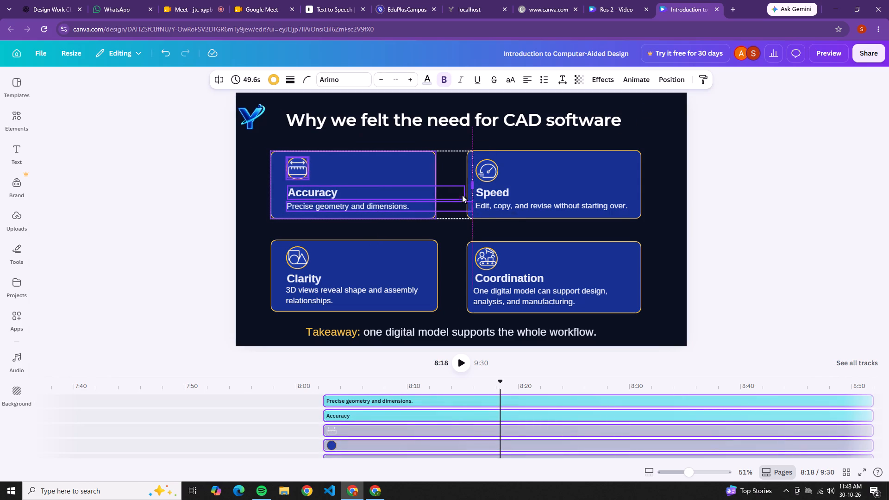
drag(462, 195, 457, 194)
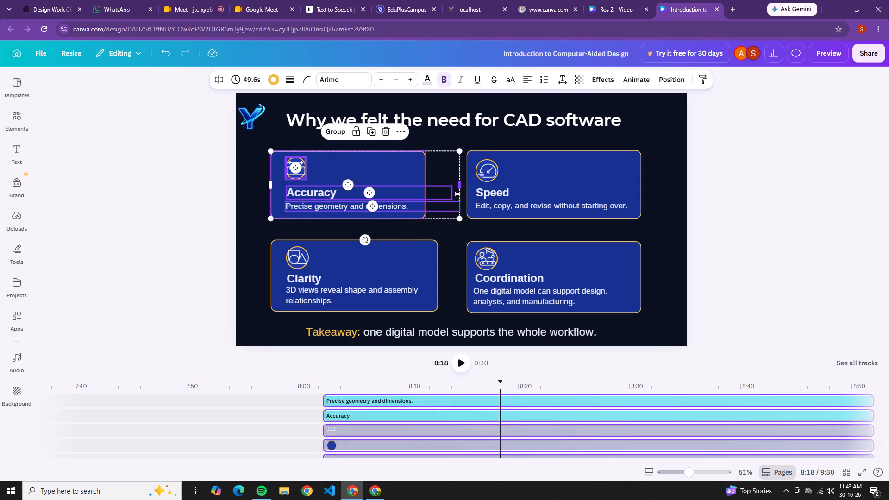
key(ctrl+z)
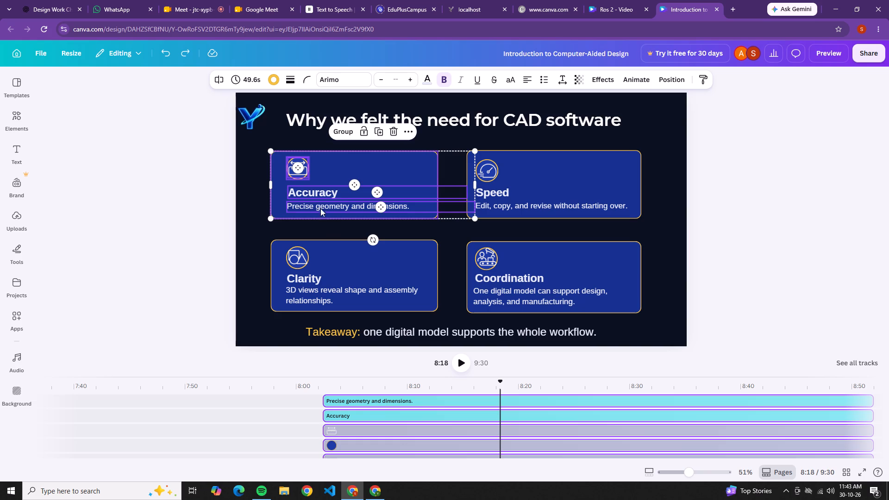
Narrow the Accuracy heading and its description text box so each fits its text inside the card.
click(318, 197)
click(321, 193)
click(402, 175)
click(246, 208)
click(306, 191)
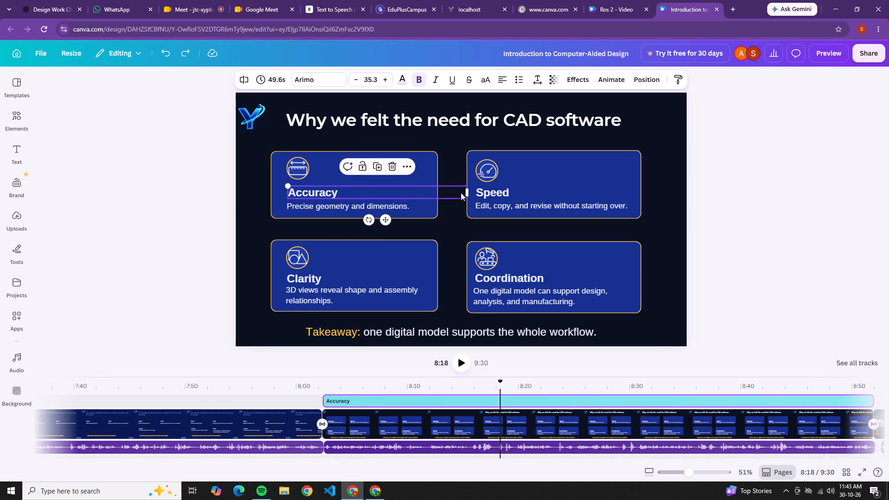
drag(468, 193, 343, 192)
click(357, 205)
drag(475, 204, 410, 200)
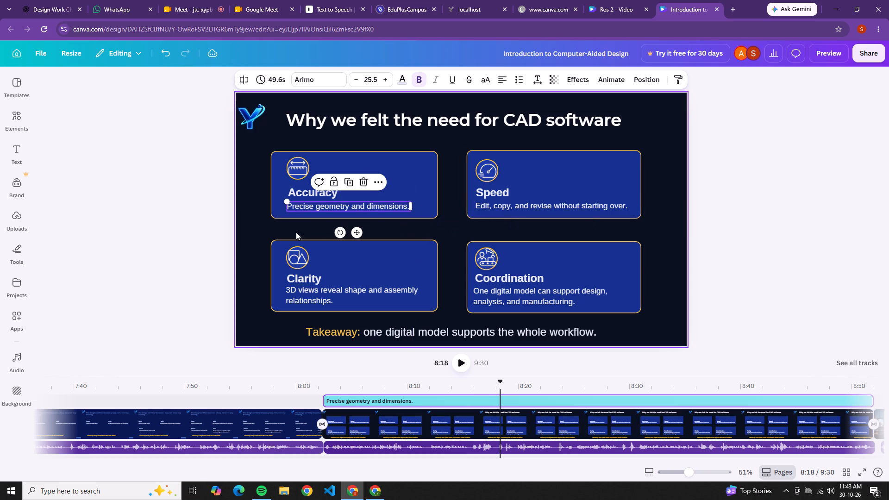
Set the Accuracy card's box, icon and both texts to start together at 8:18 on the timeline.
click(297, 168)
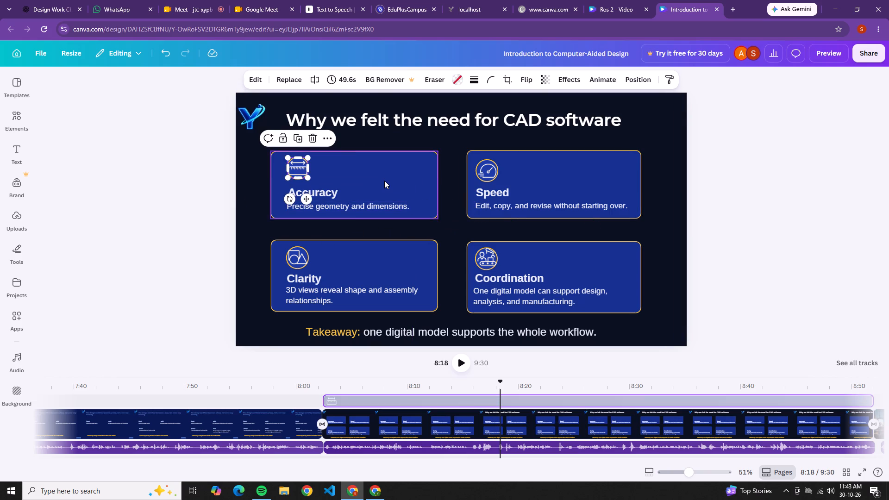
click(384, 181)
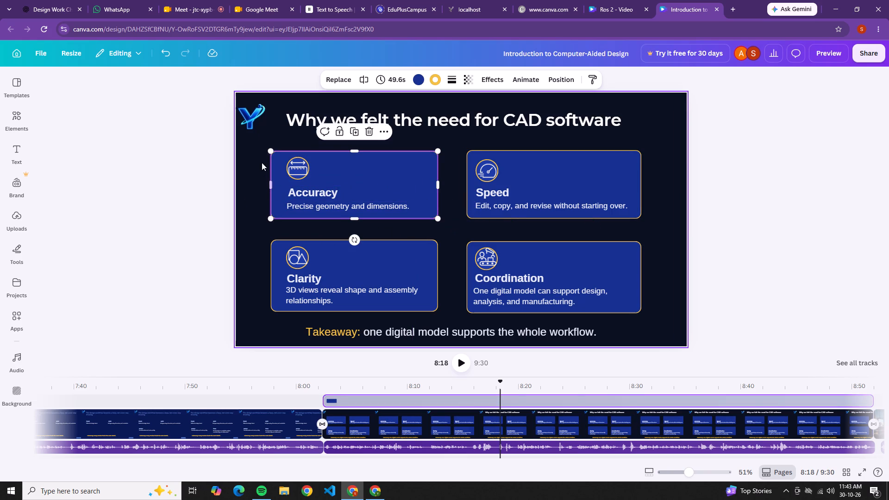
drag(257, 154, 388, 219)
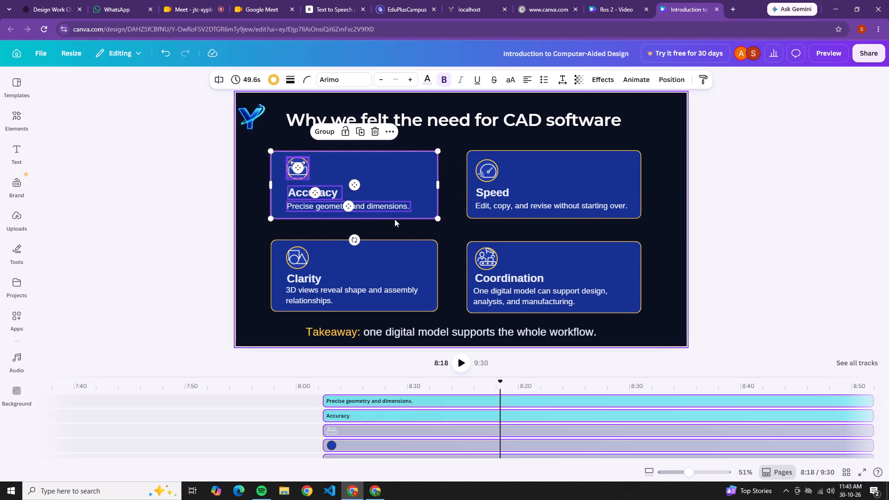
drag(326, 431, 333, 431)
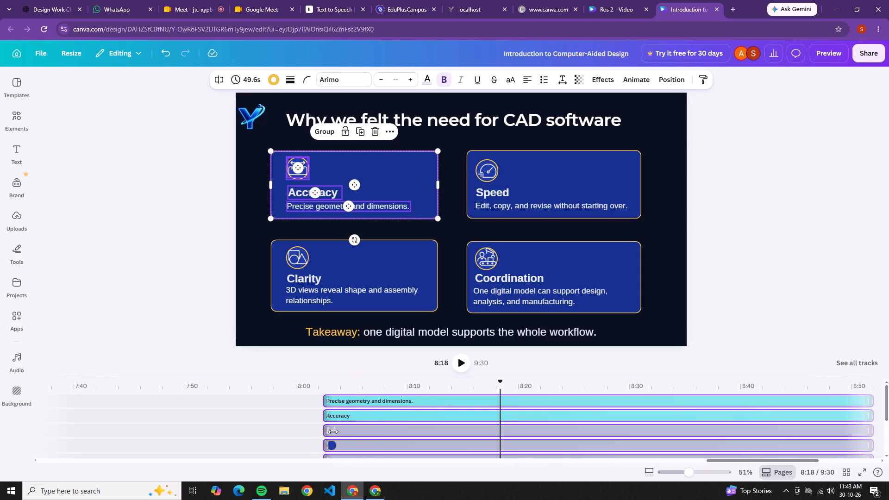
drag(333, 431, 503, 431)
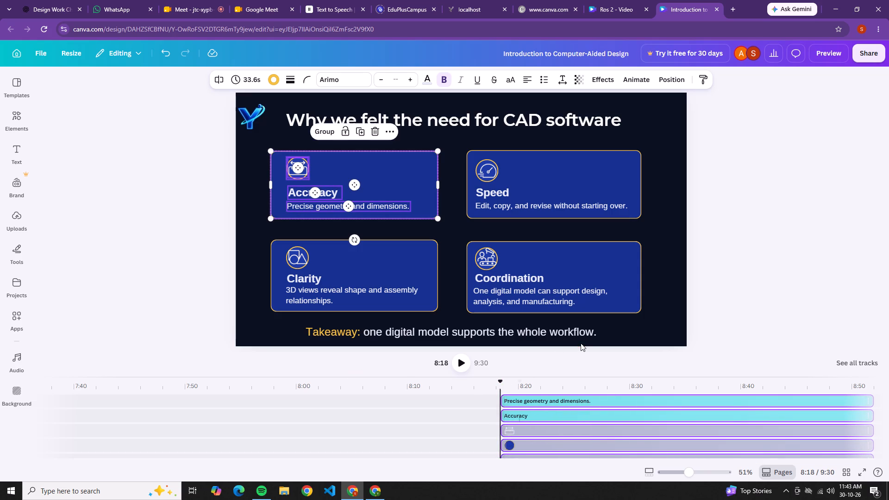
Apply the Pan animation to all the Accuracy card's elements, set to animate on enter only.
click(629, 75)
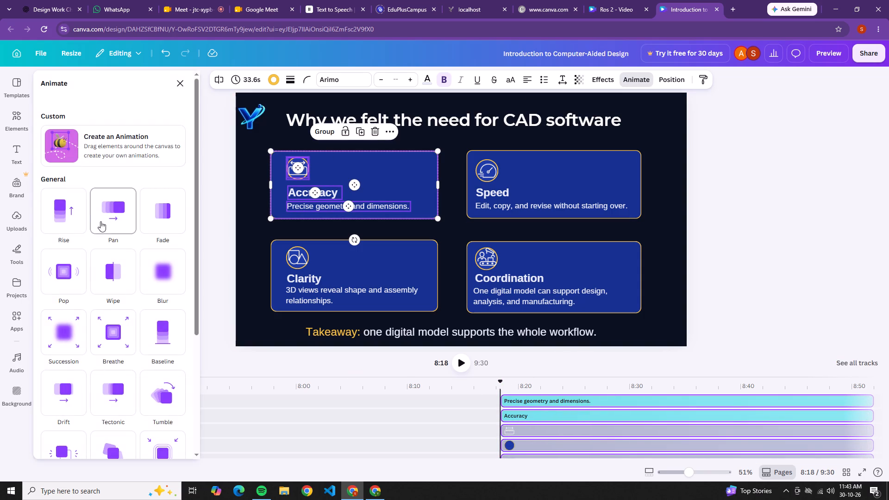
click(115, 210)
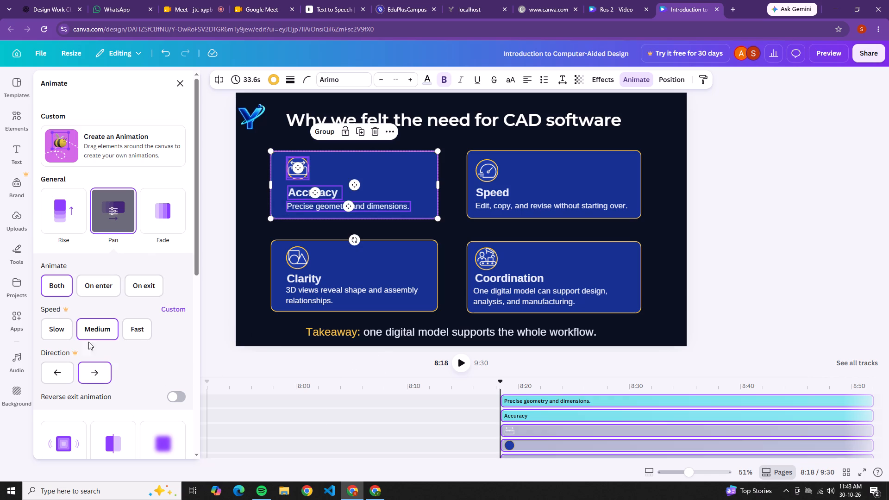
click(95, 283)
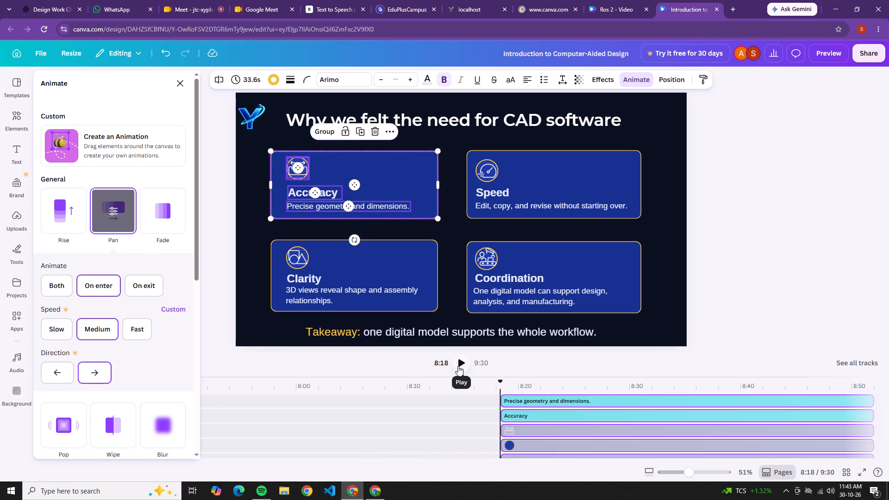
Play the slide from 8:14 to 8:23 to check the Accuracy card's entrance against the narration.
click(461, 392)
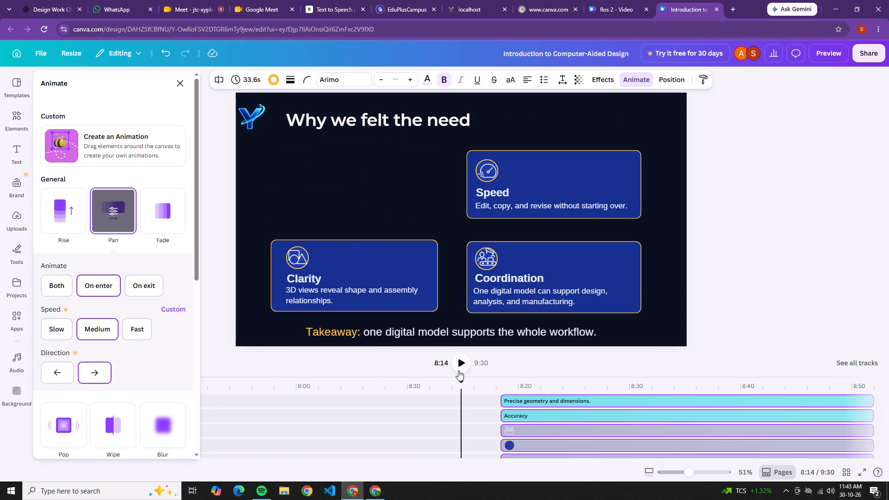
click(458, 369)
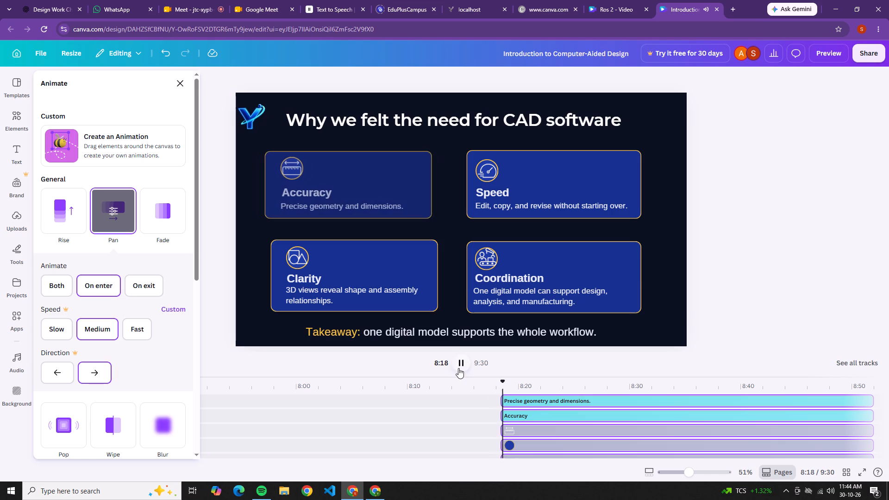
click(458, 368)
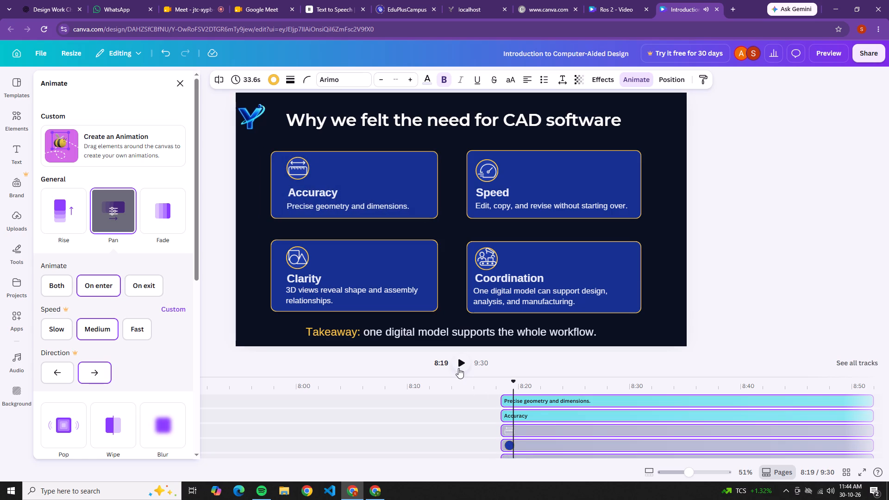
click(458, 368)
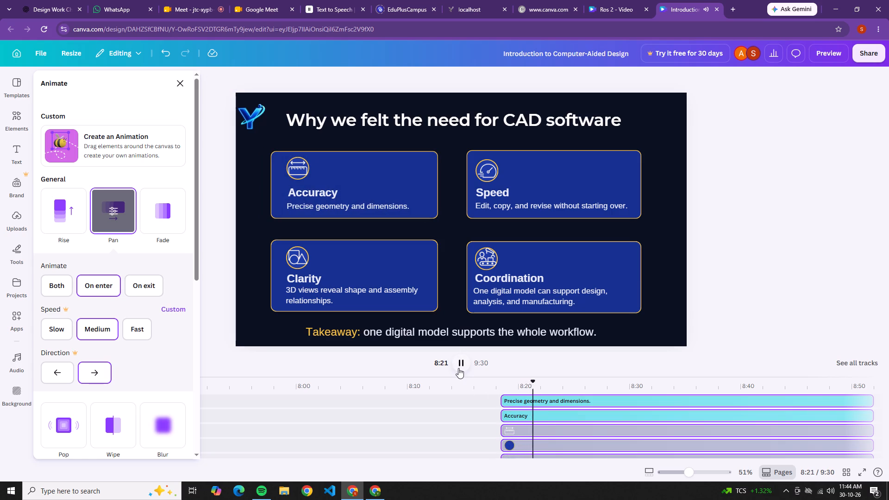
click(458, 368)
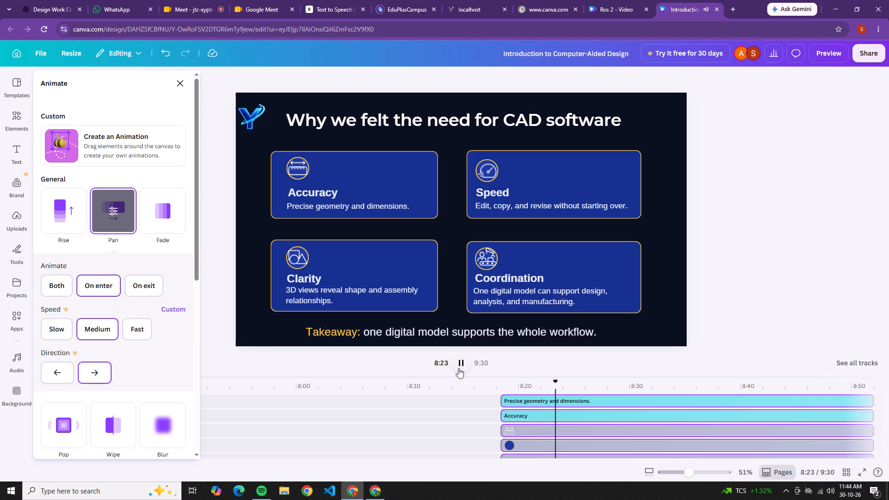
click(458, 368)
click(458, 368)
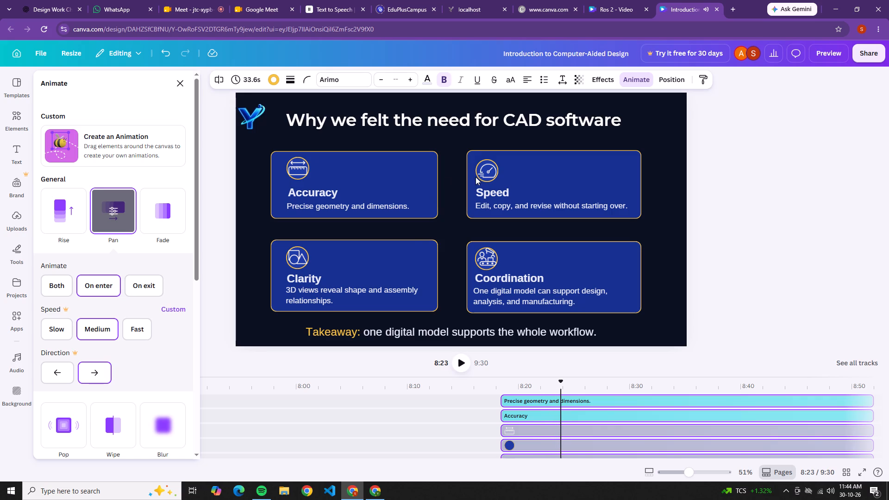
Set the Speed card's box, icon and both texts to start together at 8:23 on the timeline.
drag(458, 146, 480, 166)
drag(463, 150, 469, 160)
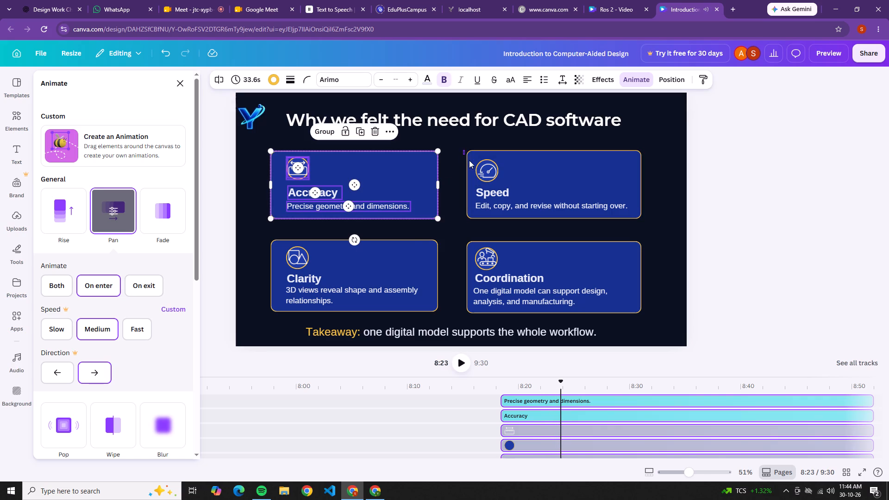
drag(469, 160, 604, 212)
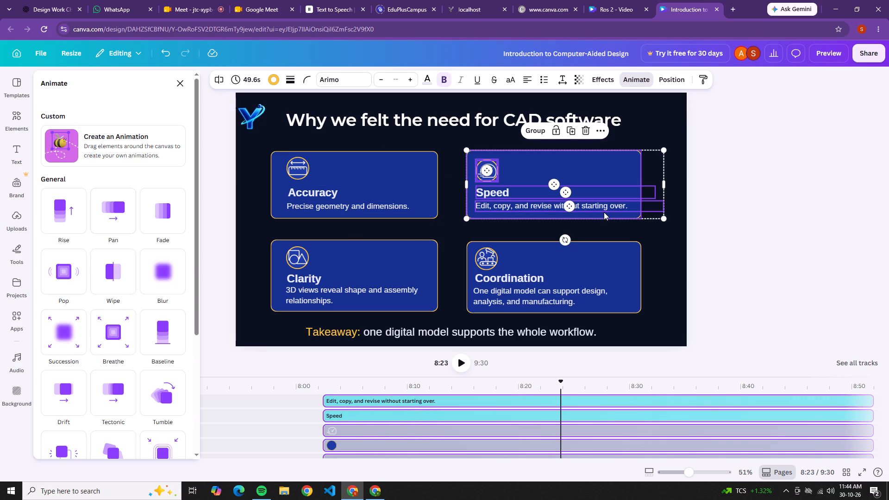
drag(326, 424, 552, 417)
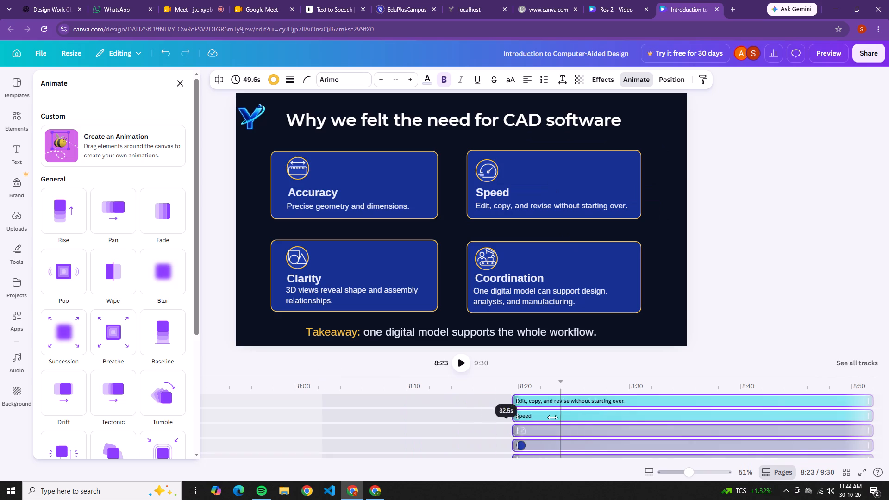
drag(552, 417, 564, 413)
Play the slide through to 8:24 to check when the Speed card appears.
scroll(534, 420, down, 4)
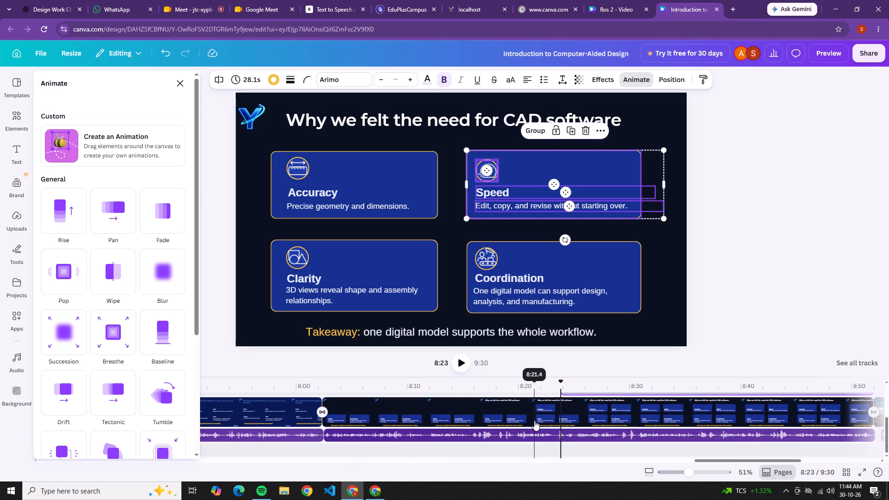
scroll(534, 420, up, 1)
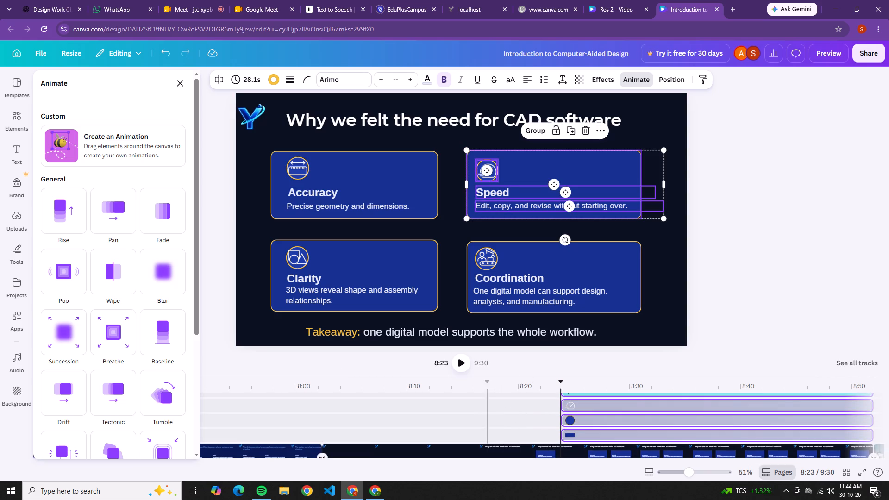
click(519, 390)
click(449, 362)
click(460, 370)
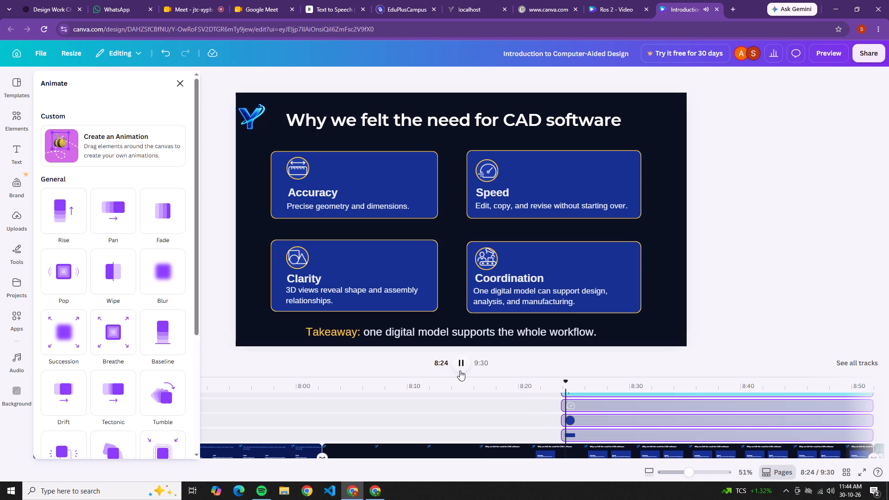
click(460, 370)
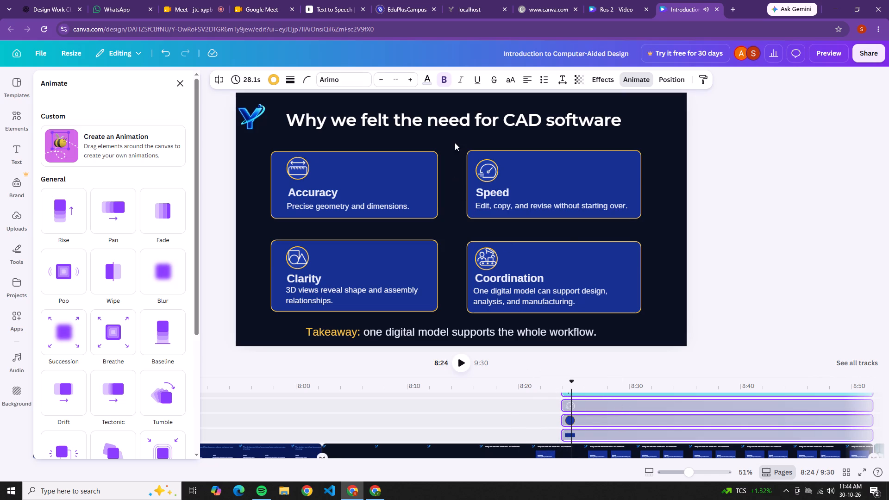
Apply the Rise animation to all the Speed card's elements and play the slide on to 8:25.
drag(455, 143, 493, 181)
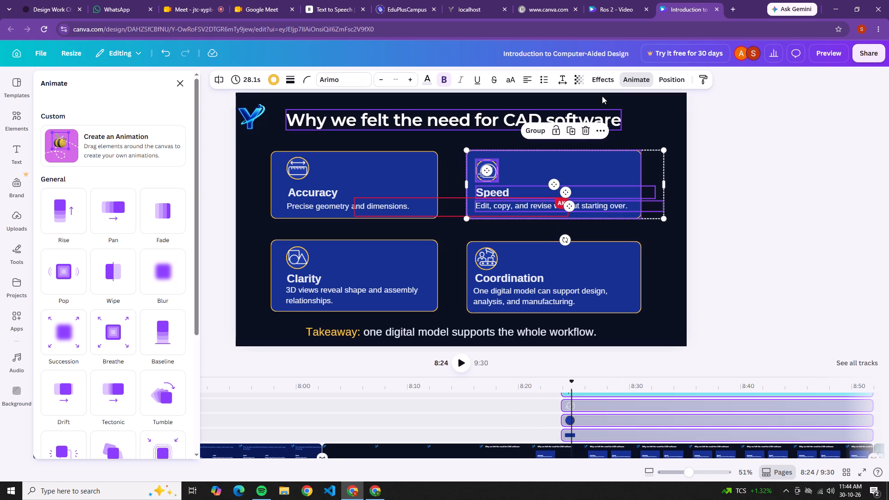
click(49, 213)
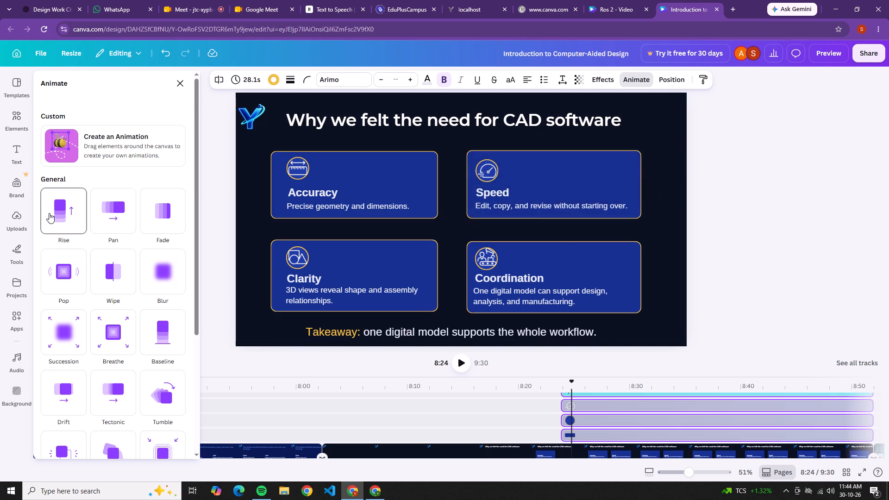
click(489, 412)
click(495, 409)
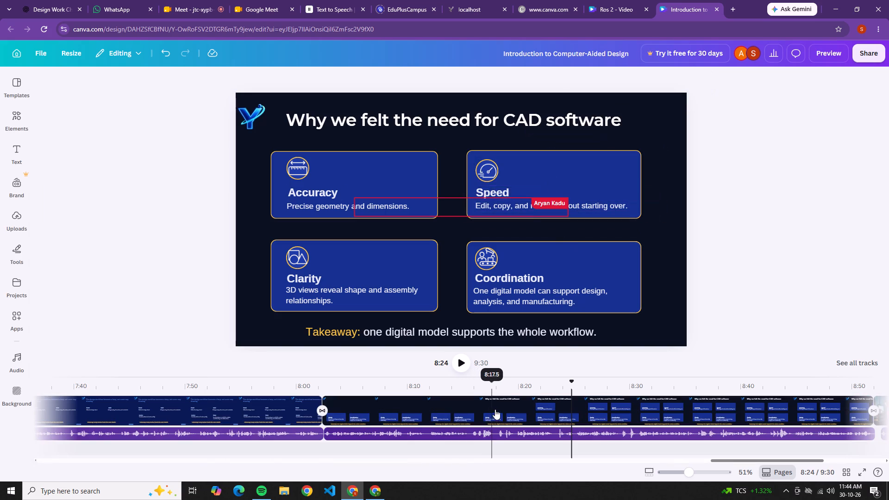
click(463, 368)
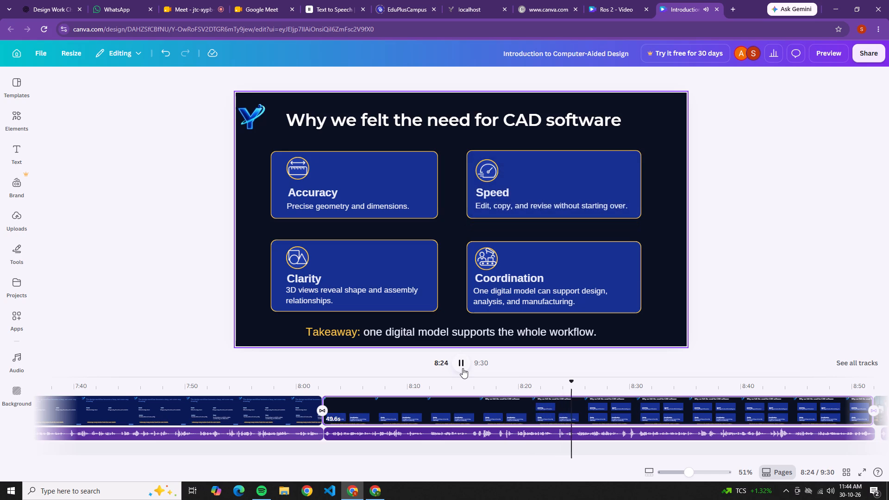
click(463, 368)
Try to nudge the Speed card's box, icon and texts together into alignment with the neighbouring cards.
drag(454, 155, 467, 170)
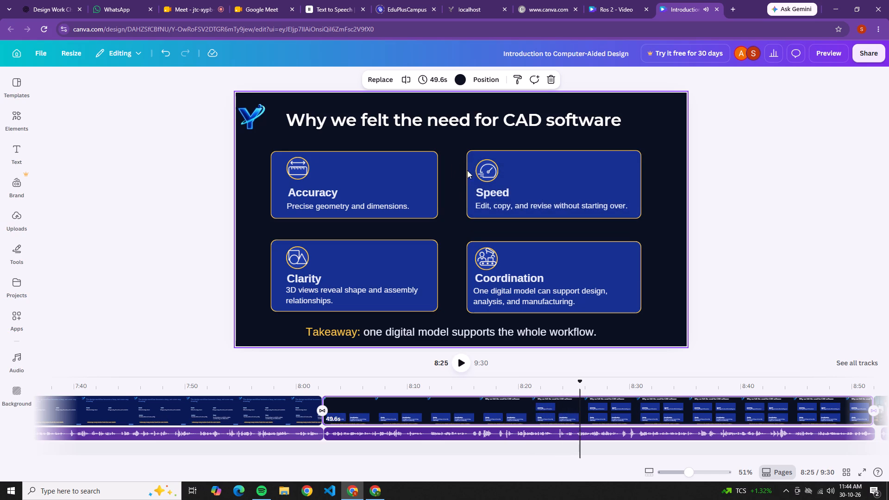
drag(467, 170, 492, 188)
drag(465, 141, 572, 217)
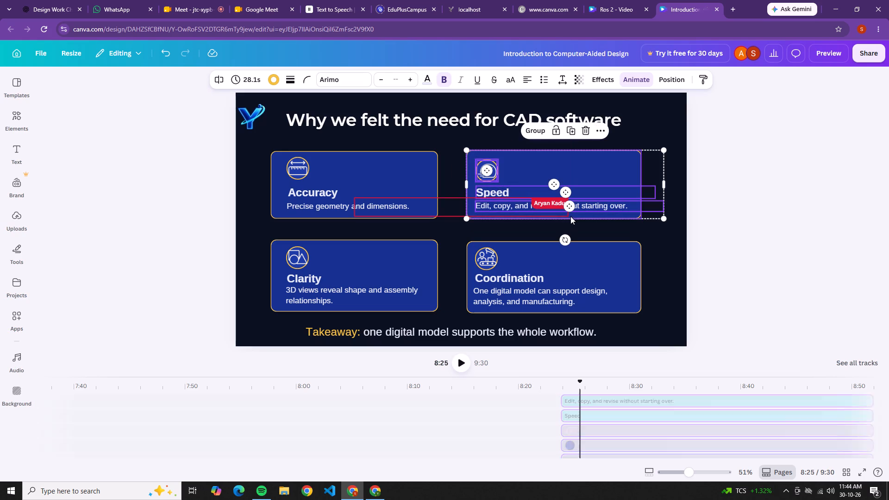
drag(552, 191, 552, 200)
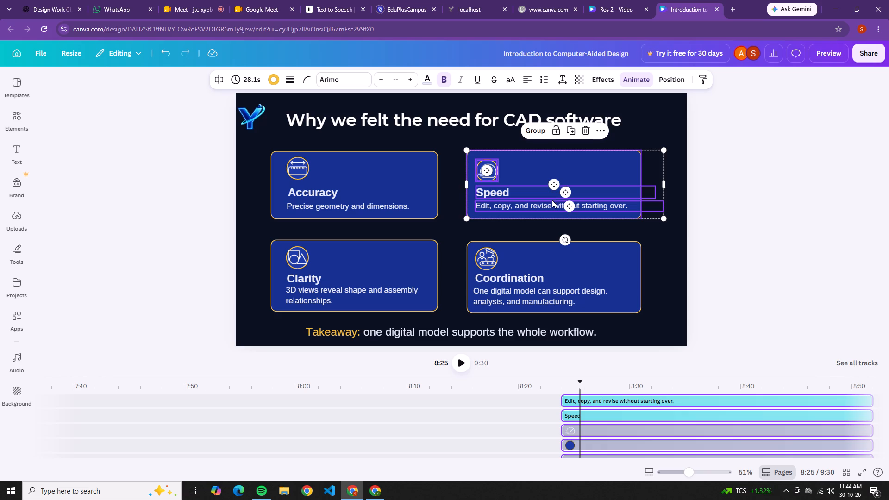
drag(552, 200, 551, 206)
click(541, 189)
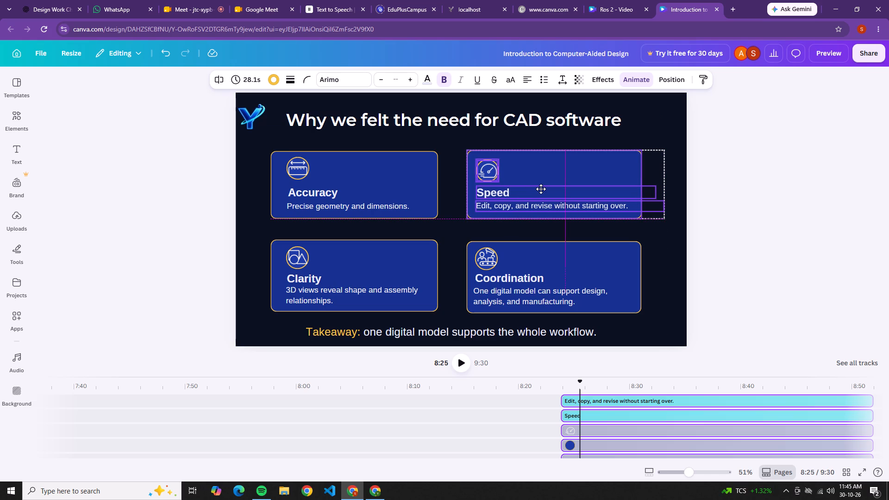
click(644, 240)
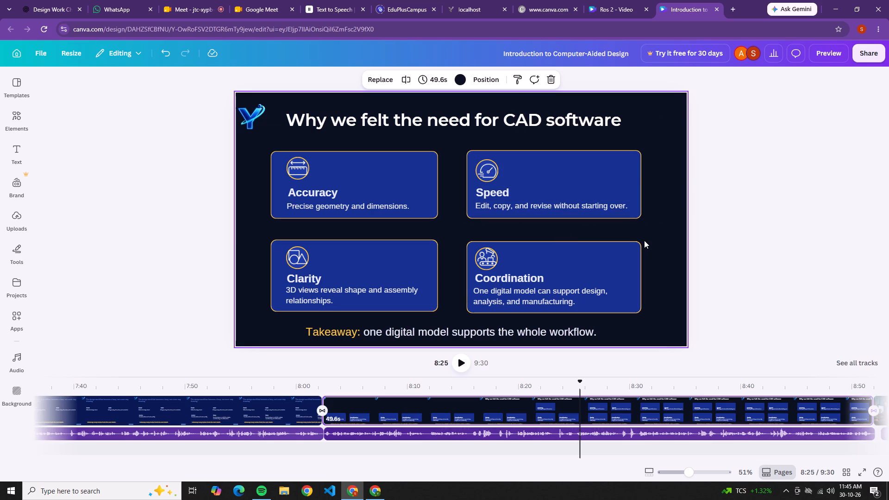
Lower the top edge of the Speed card's box slightly to line up with the top of the Accuracy card.
click(639, 179)
click(642, 181)
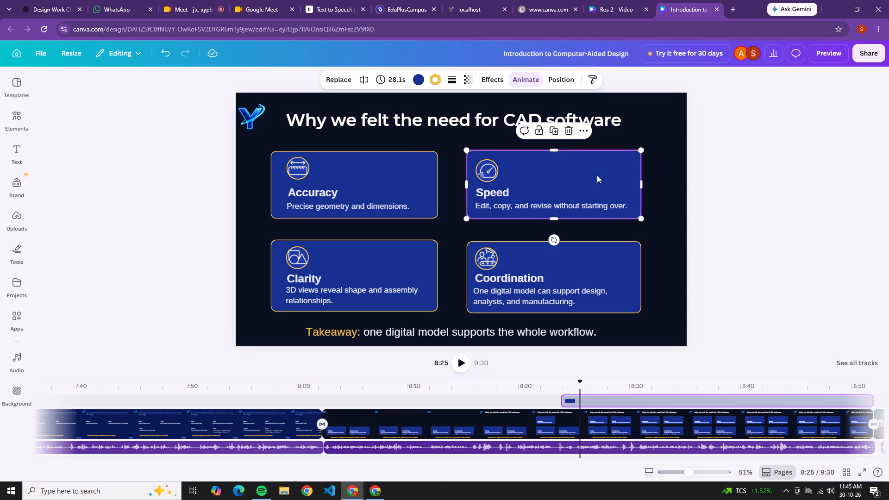
click(550, 149)
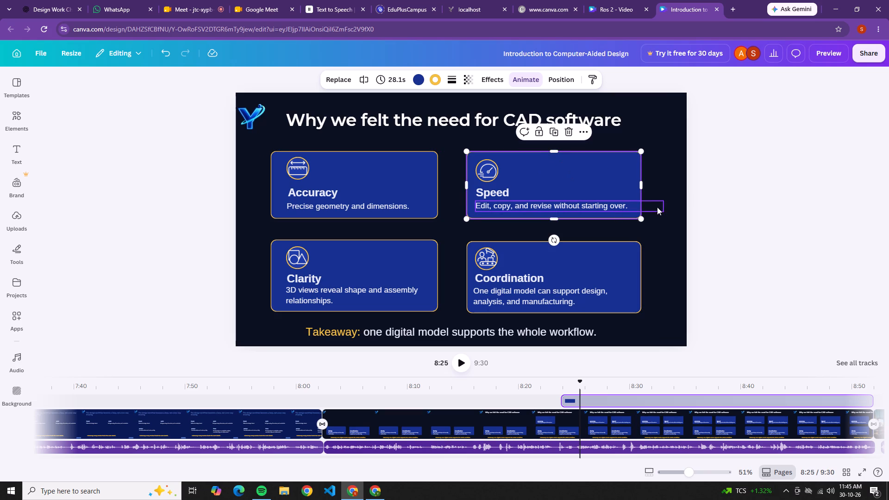
click(745, 217)
Narrow the Speed card's description and title text boxes to fit their text inside the card.
click(618, 210)
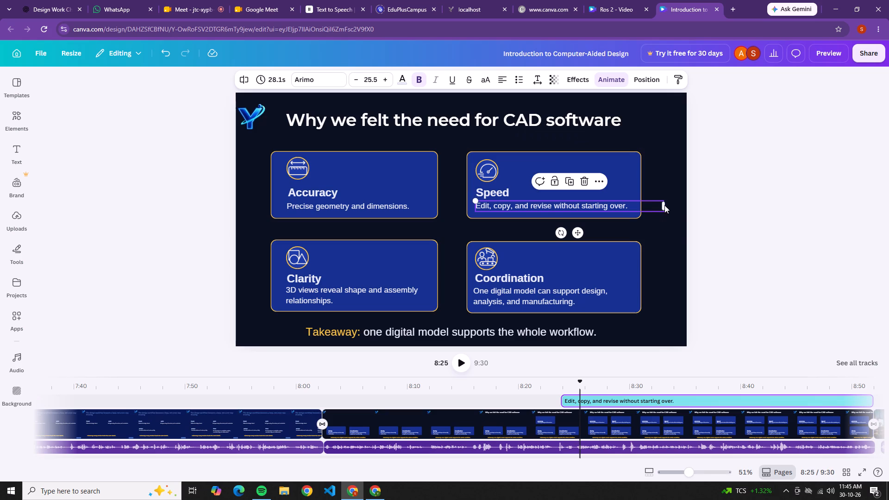
drag(665, 206, 630, 203)
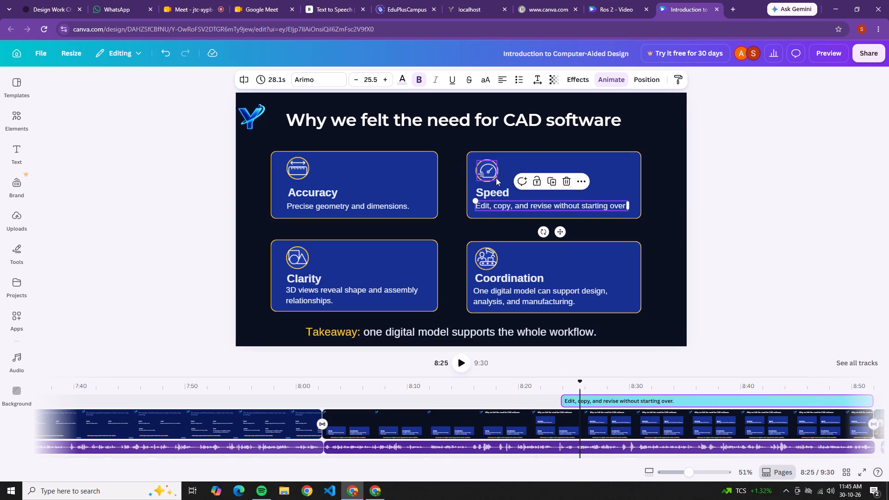
click(497, 189)
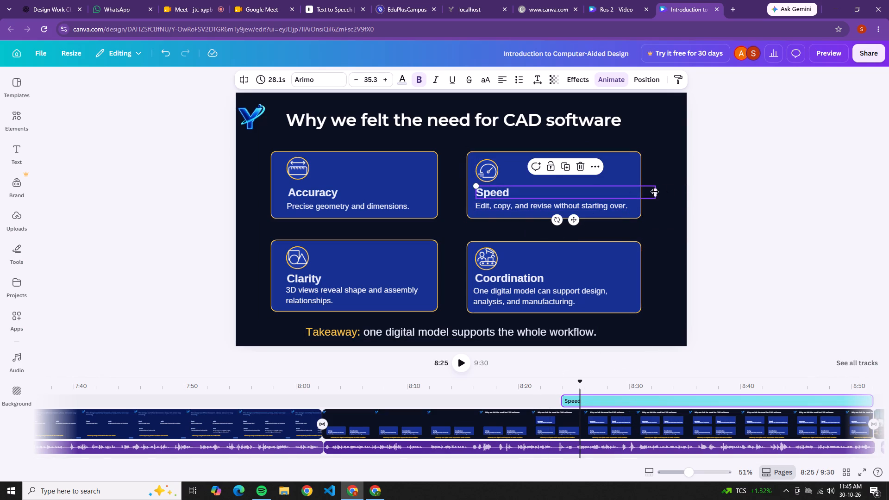
drag(655, 192, 513, 191)
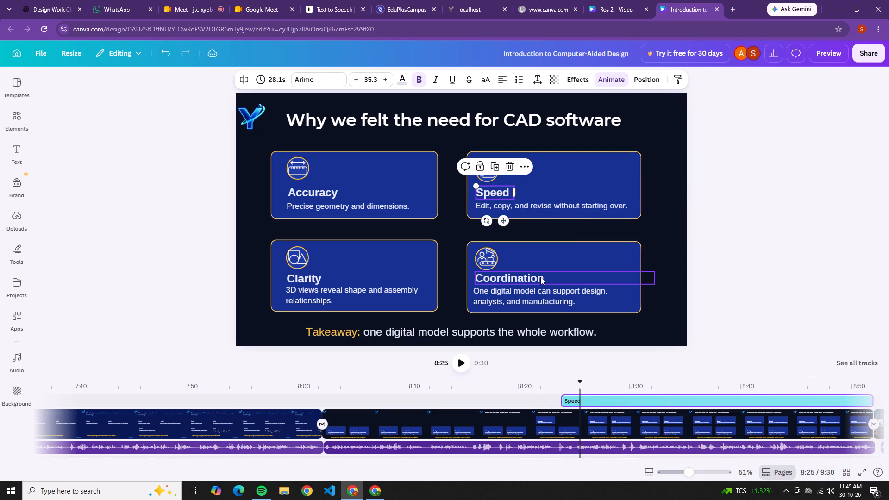
click(825, 179)
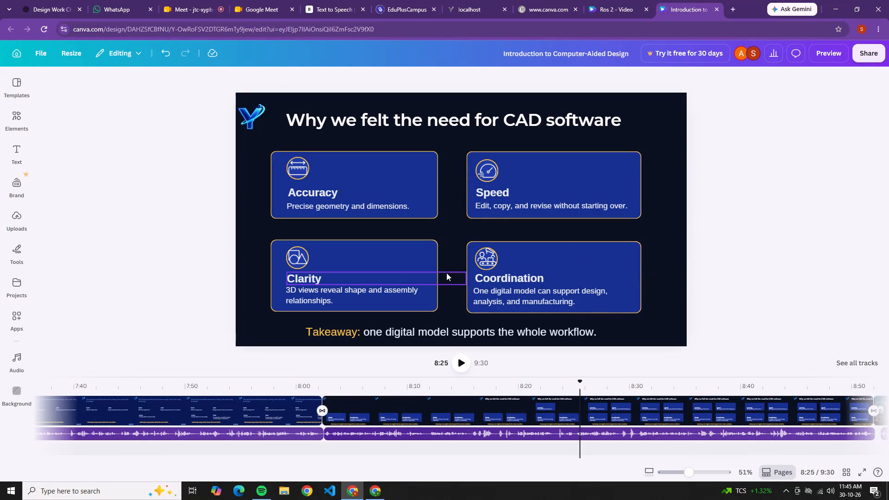
Set the Clarity card's box, title and description to start at 8:25 on the timeline.
drag(447, 309, 282, 256)
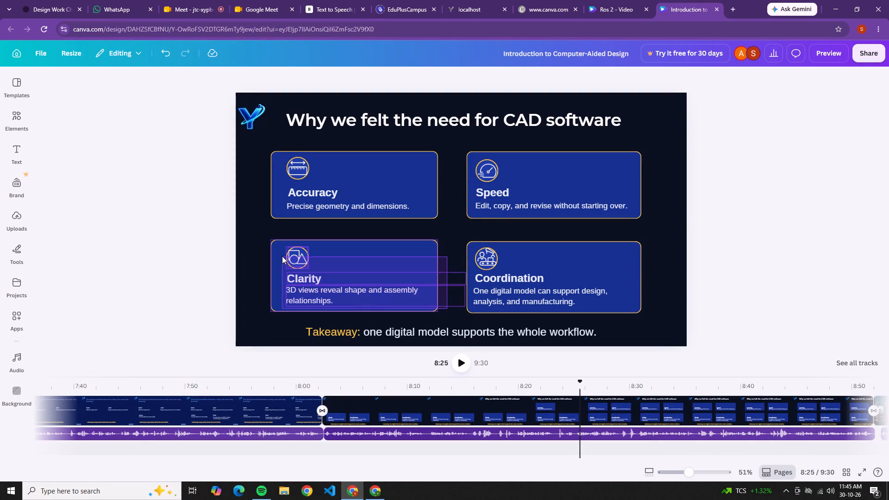
drag(282, 256, 312, 281)
click(312, 281)
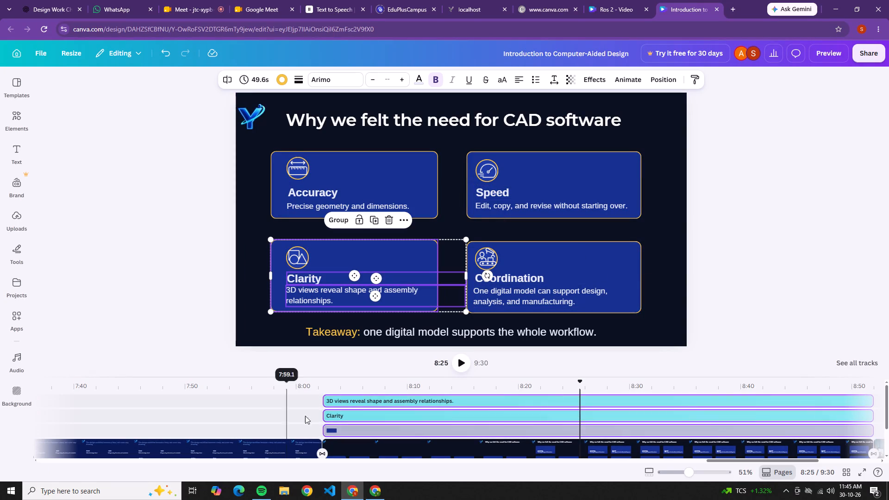
drag(328, 419, 558, 439)
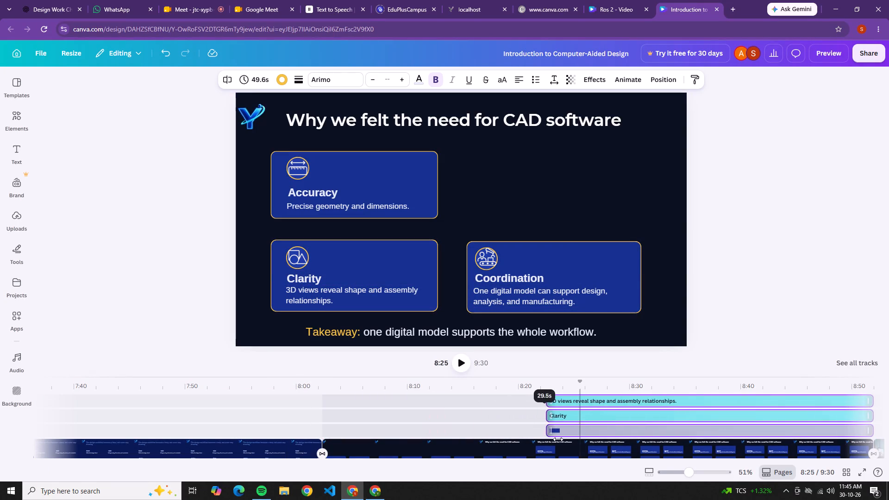
drag(558, 439, 405, 427)
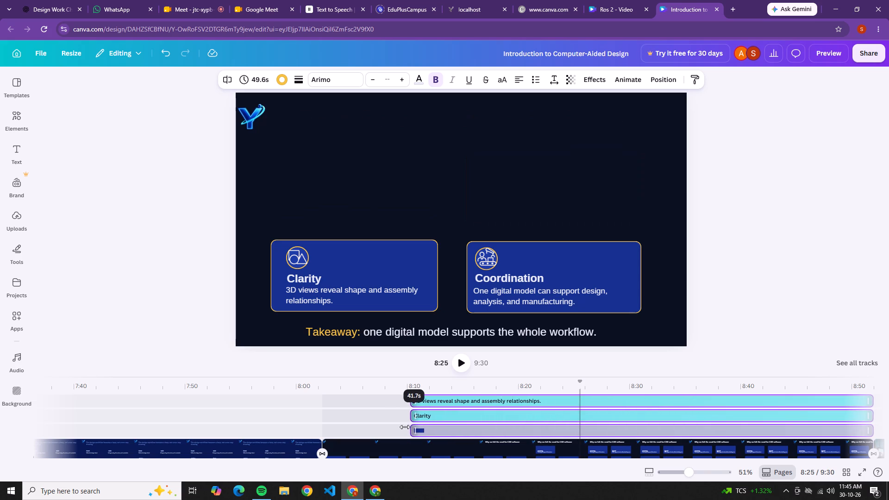
drag(405, 427, 585, 432)
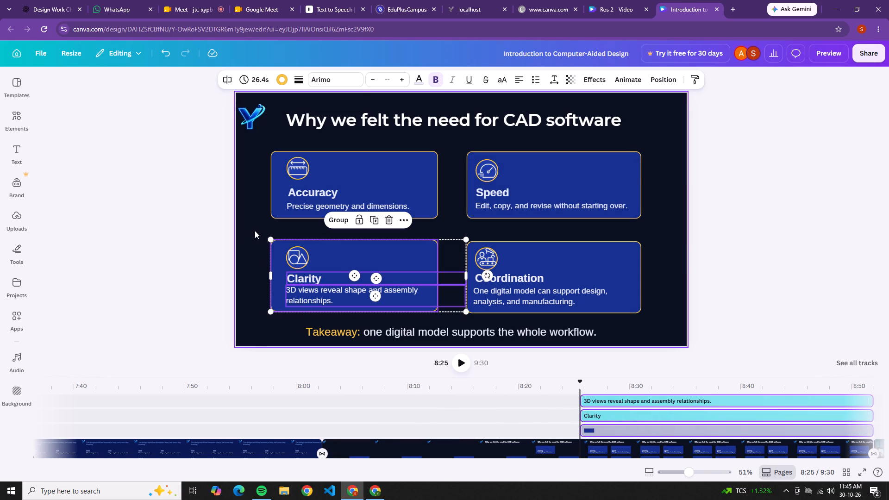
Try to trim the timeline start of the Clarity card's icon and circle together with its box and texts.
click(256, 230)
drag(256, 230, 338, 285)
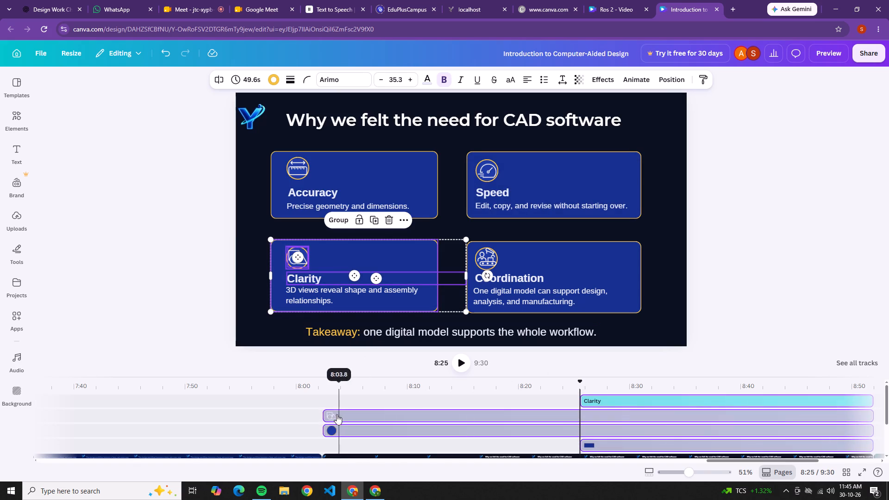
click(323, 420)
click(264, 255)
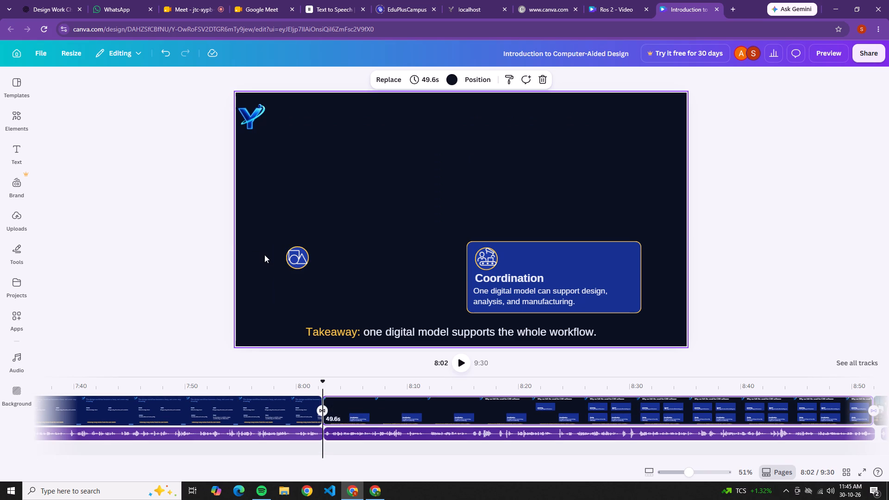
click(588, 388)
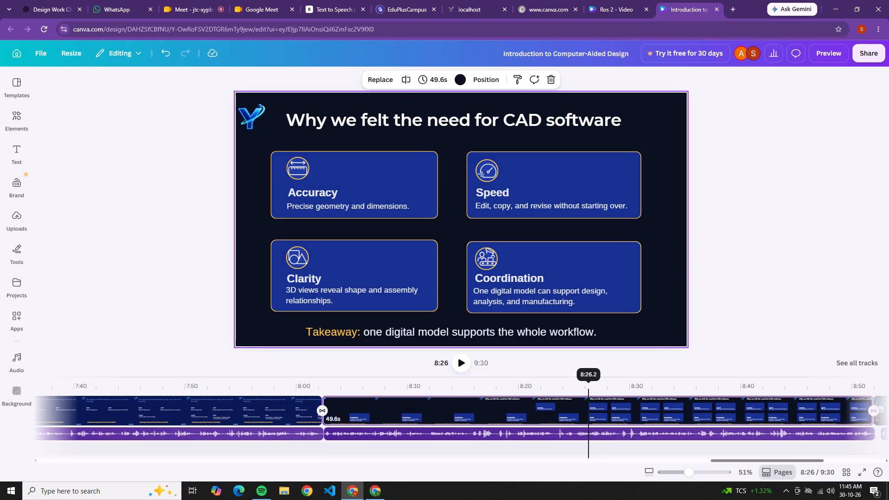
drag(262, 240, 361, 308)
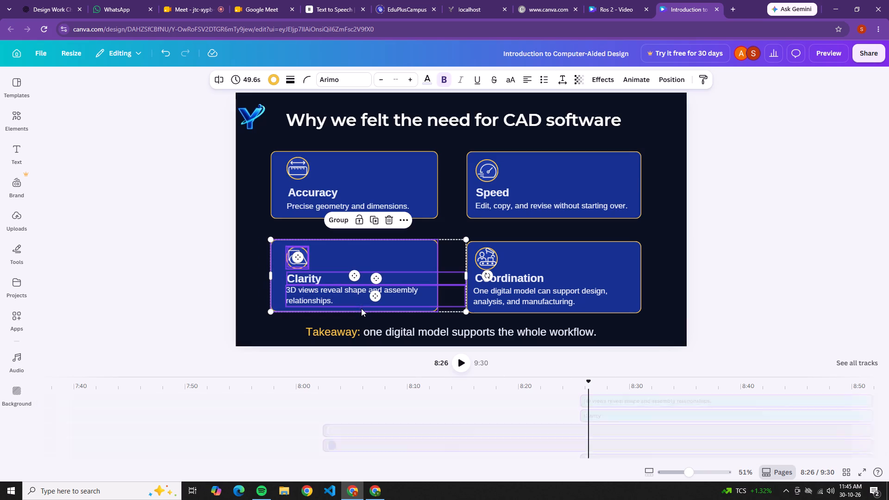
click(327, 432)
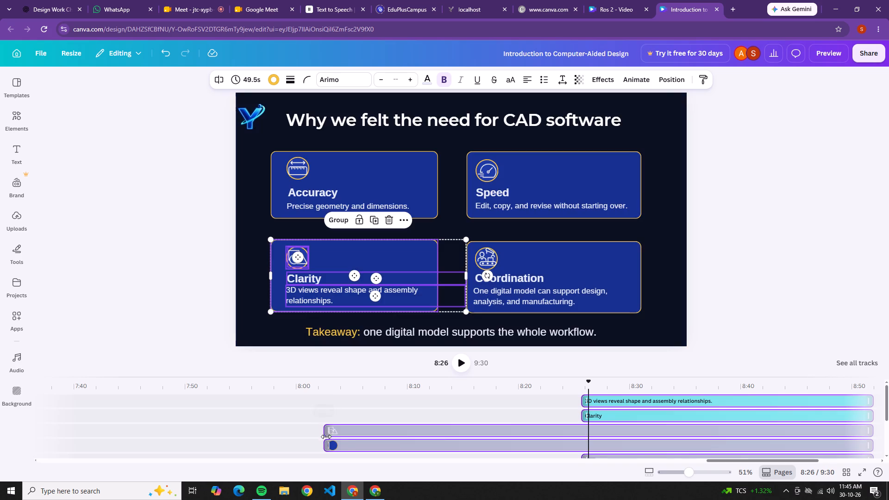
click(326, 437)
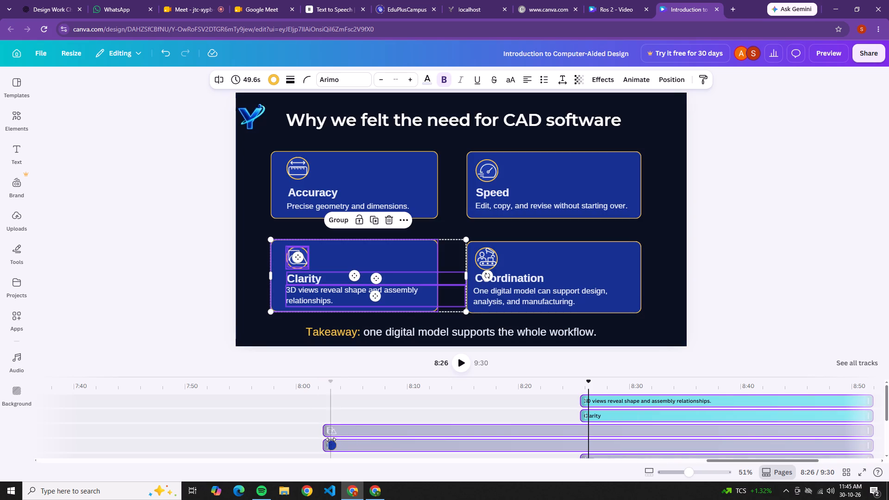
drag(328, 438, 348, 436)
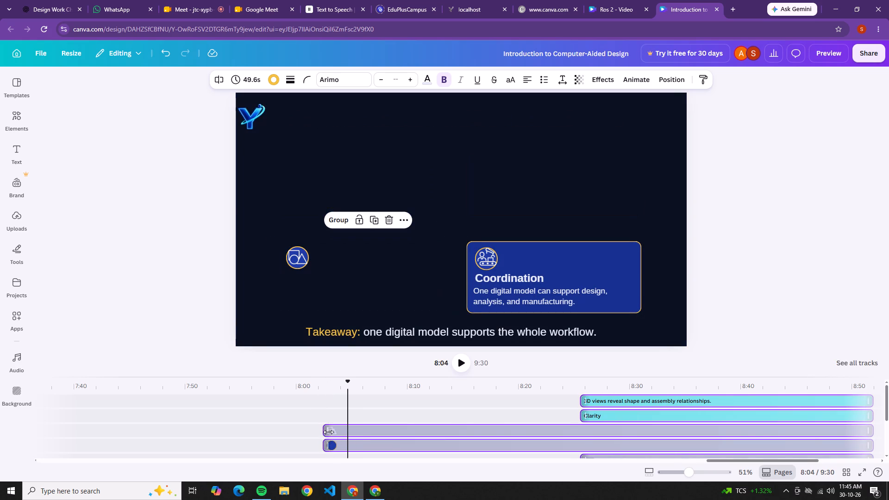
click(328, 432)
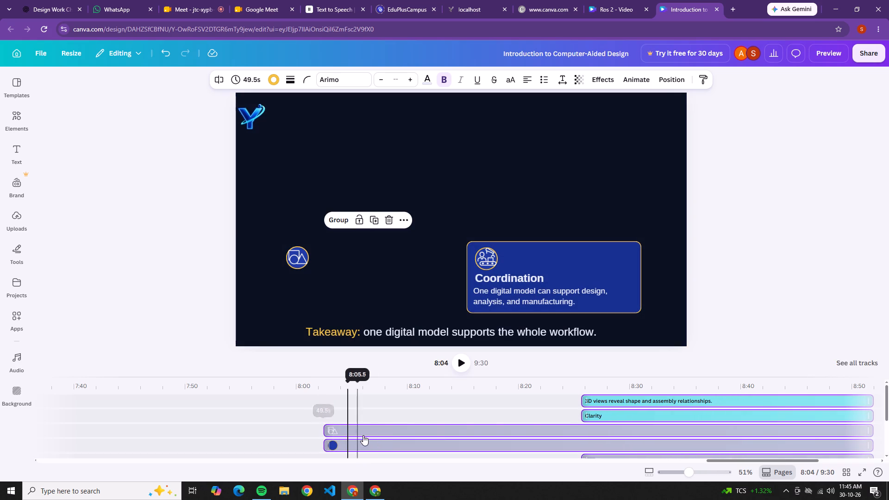
Select the Clarity card's icon on its own and set it to start at about 8:27 on the timeline.
click(290, 260)
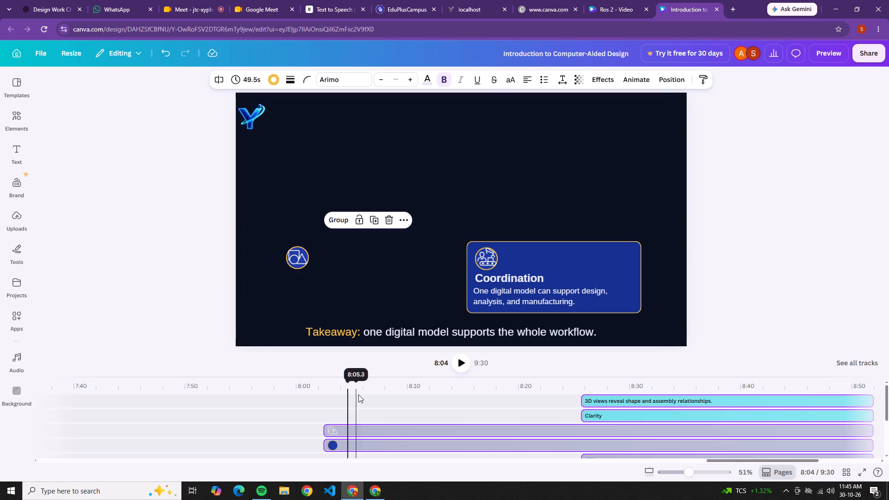
click(364, 434)
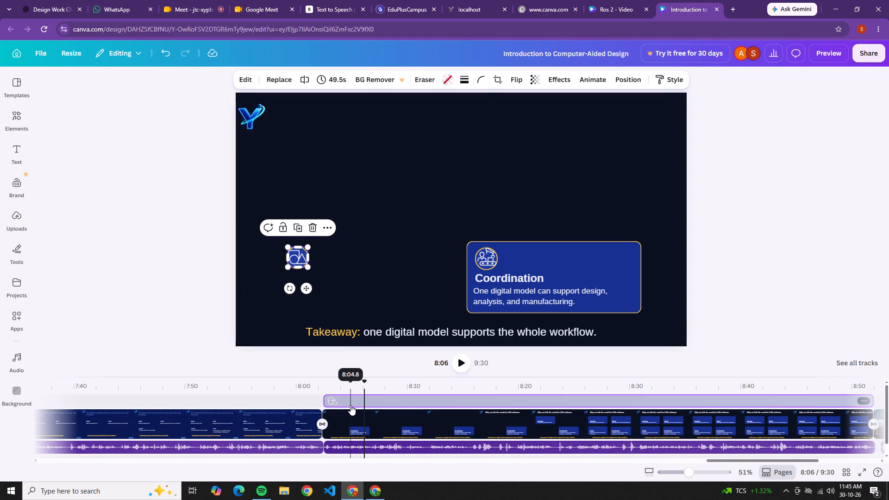
scroll(351, 405, up, 4)
click(349, 396)
drag(326, 398, 330, 399)
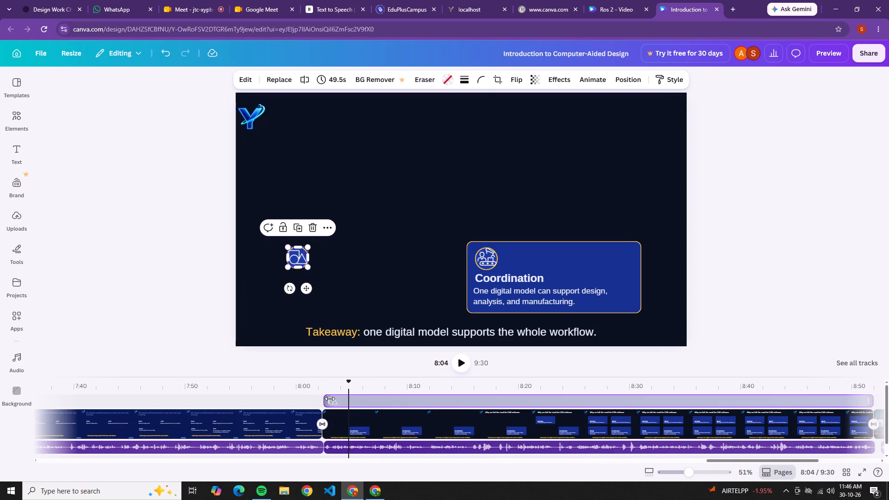
drag(330, 399, 563, 400)
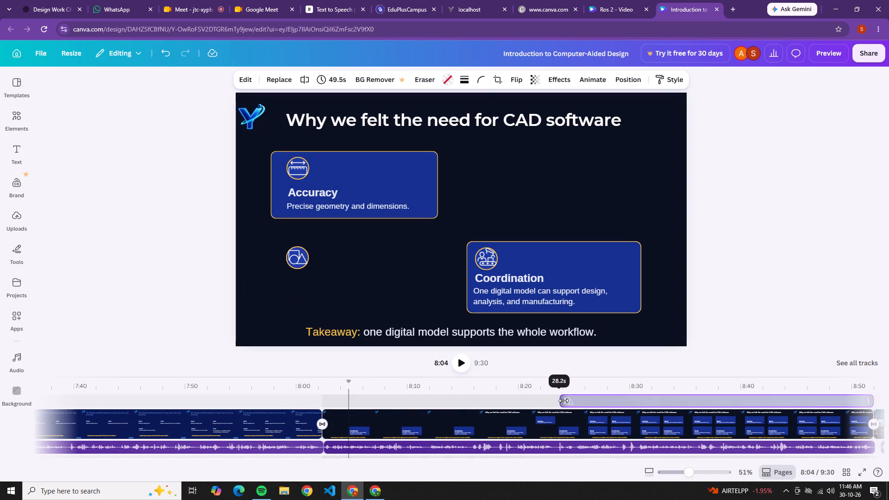
drag(563, 400, 604, 400)
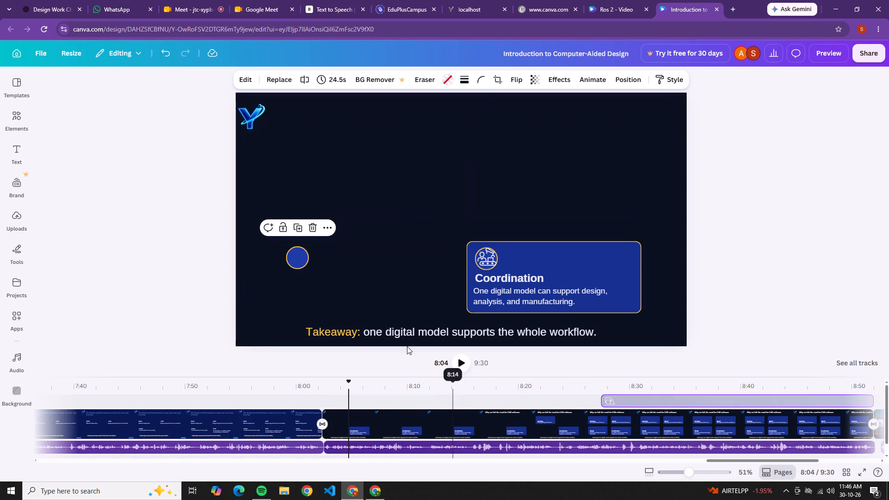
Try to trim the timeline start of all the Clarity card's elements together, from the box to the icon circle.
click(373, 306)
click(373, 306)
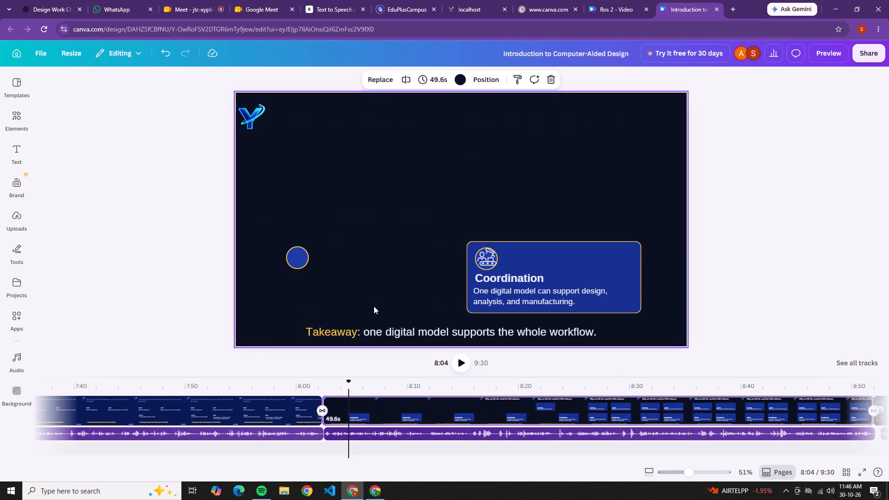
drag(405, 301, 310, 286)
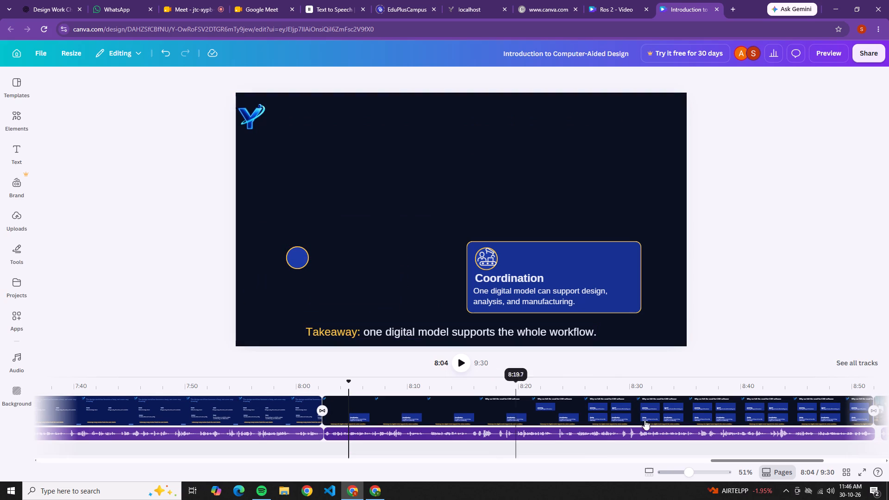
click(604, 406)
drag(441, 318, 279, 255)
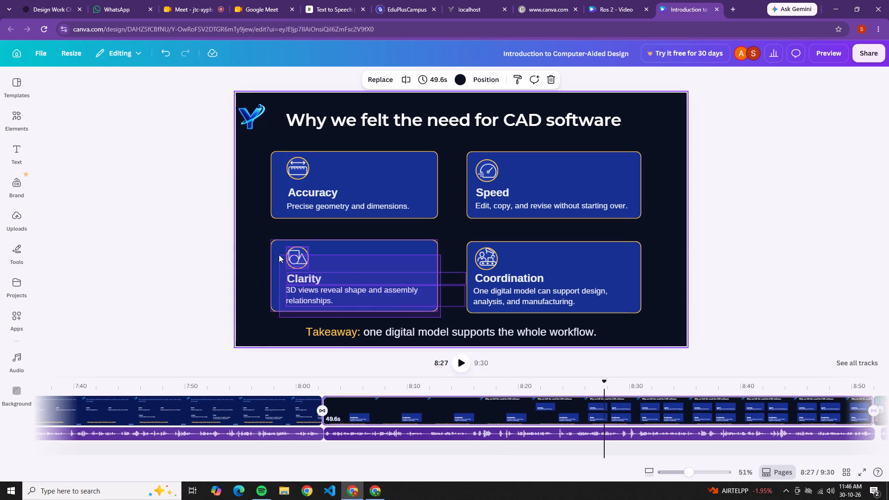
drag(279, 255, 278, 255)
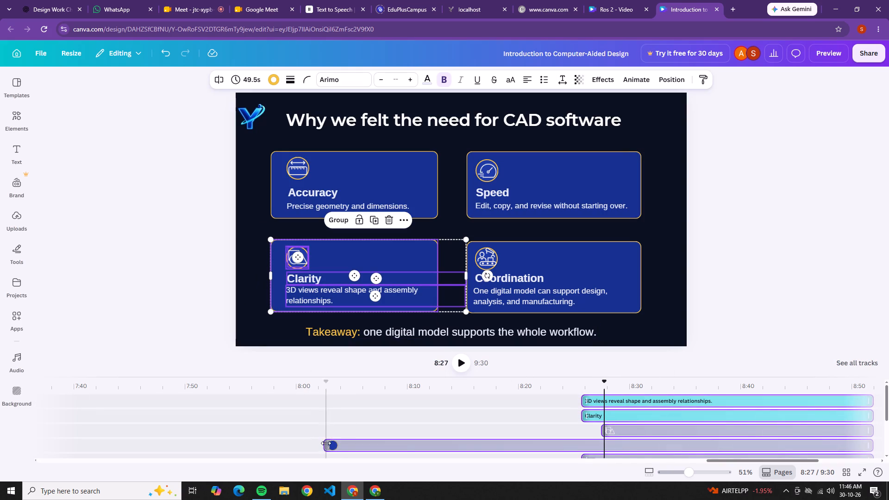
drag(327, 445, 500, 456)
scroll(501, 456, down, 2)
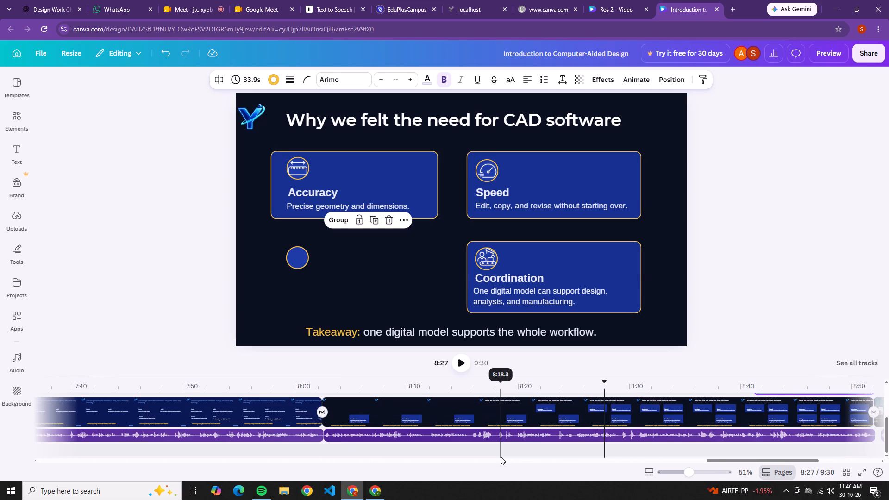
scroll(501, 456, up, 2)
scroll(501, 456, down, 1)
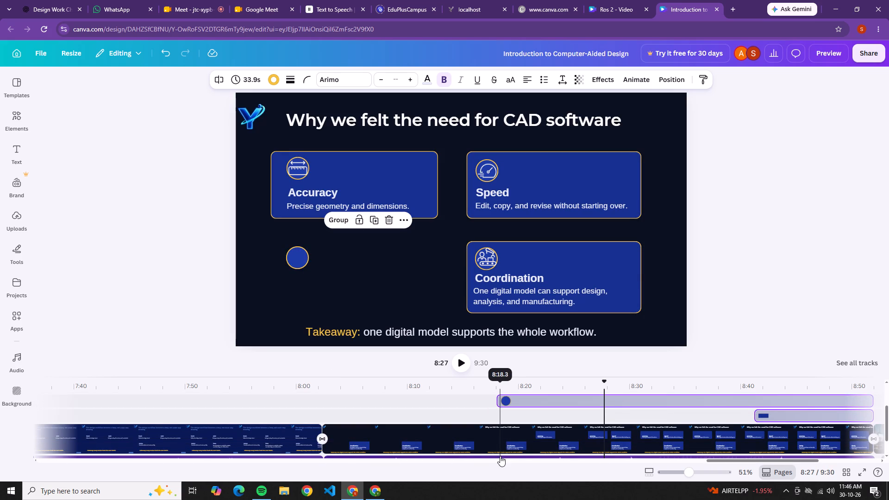
Undo the Clarity card's timeline trims back to where all its elements start together with the slide.
key(ctrl+z)
key(ctrl+z)
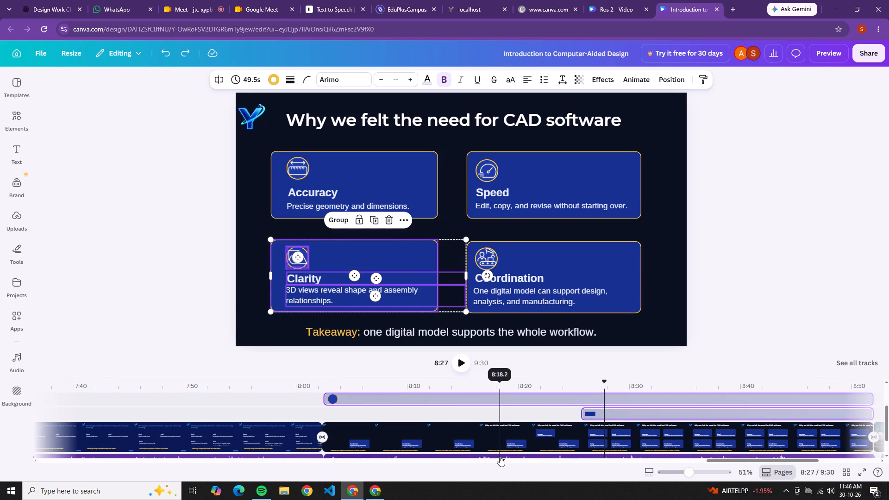
key(ctrl+z)
key(ctrl+z)
key(ctrl+z)
key(ctrl+z)
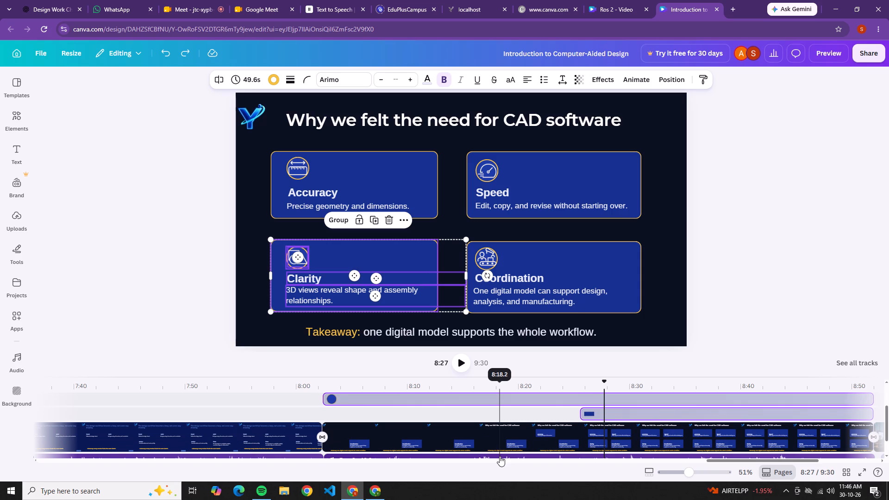
key(ctrl+z)
scroll(500, 456, up, 4)
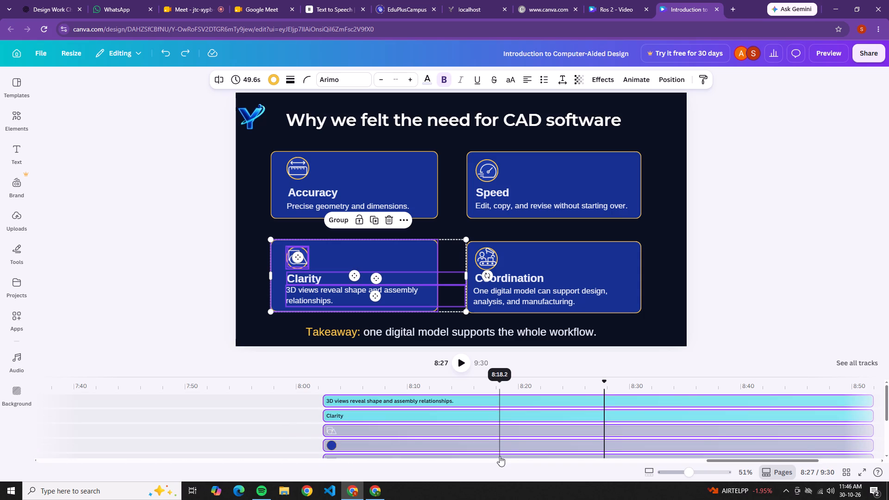
scroll(500, 456, up, 1)
Play the narration from 8:27 to find the moment where the Clarity card should appear.
click(288, 350)
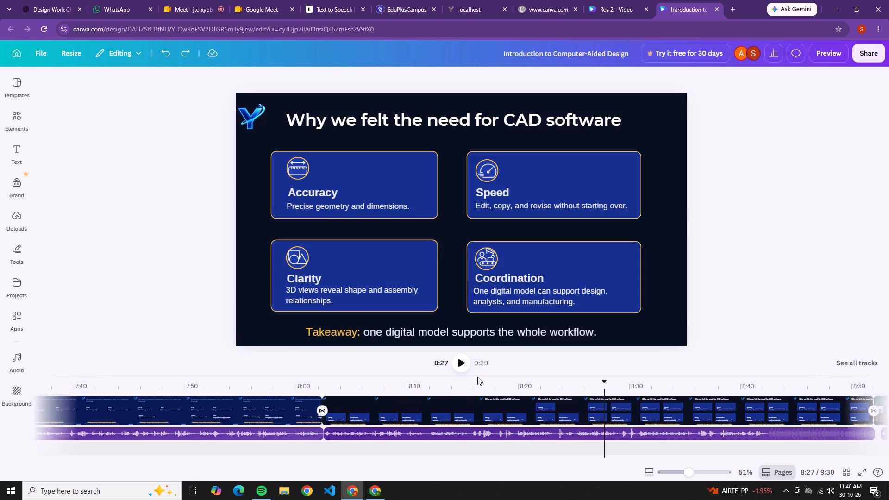
click(460, 369)
click(447, 394)
click(465, 362)
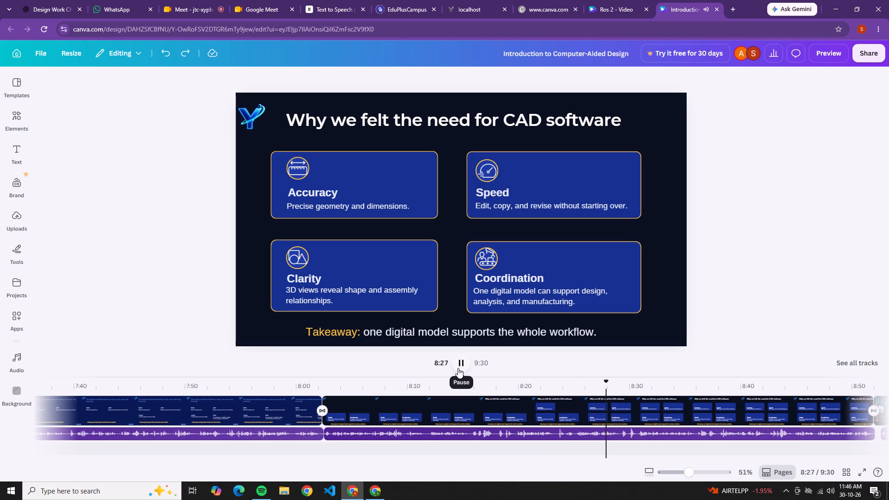
click(458, 368)
double_click(458, 368)
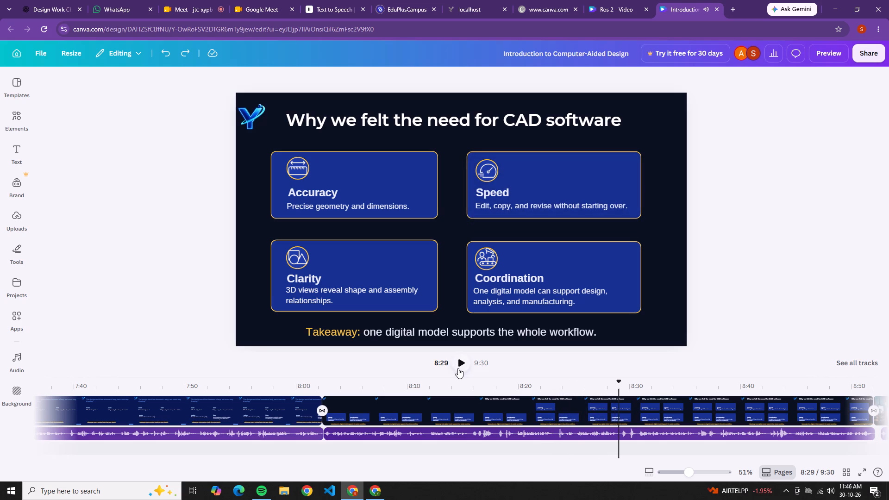
double_click(458, 368)
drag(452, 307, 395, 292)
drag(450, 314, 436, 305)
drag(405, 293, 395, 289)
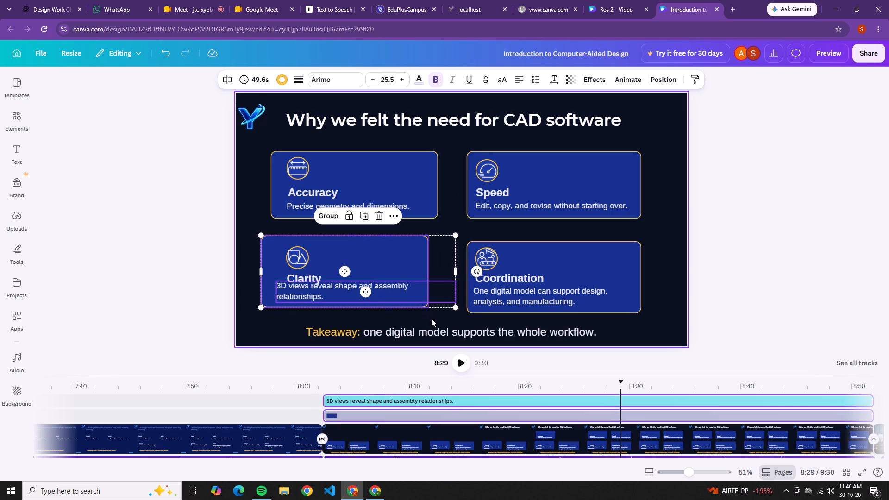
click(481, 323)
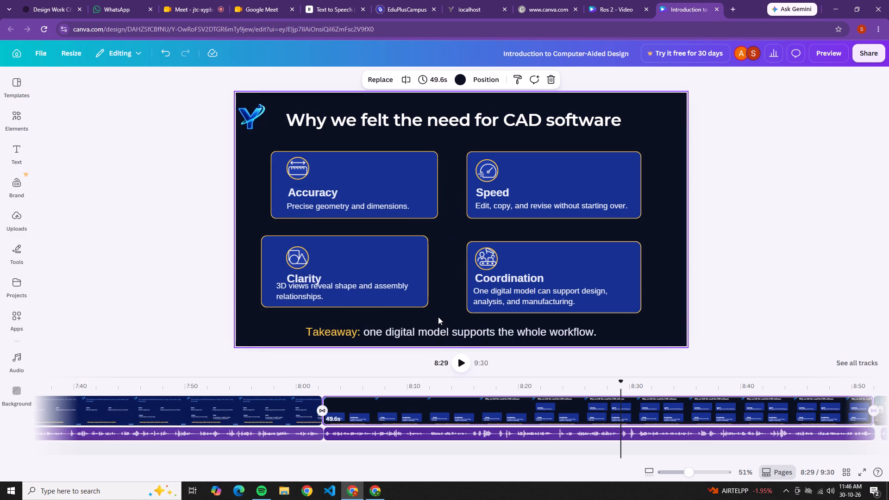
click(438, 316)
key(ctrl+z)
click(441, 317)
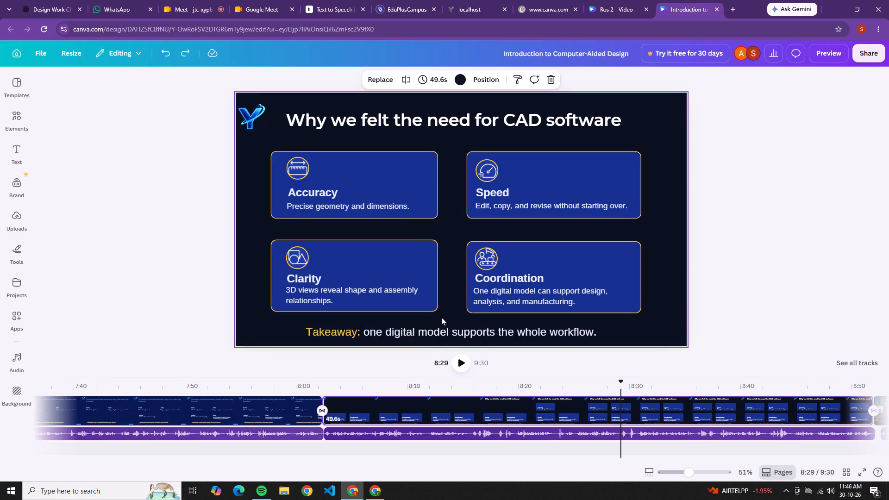
Set all of the Clarity card's elements together to start at about 8:29 on the timeline.
drag(442, 317, 275, 256)
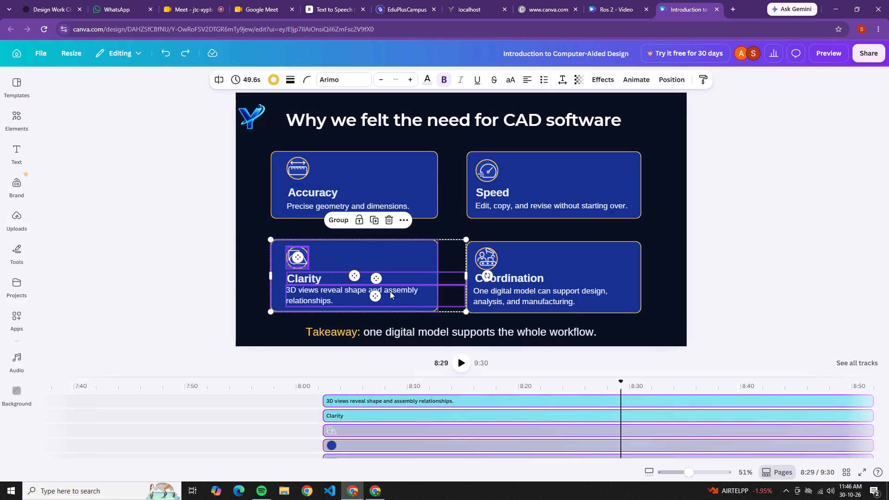
drag(323, 430, 585, 435)
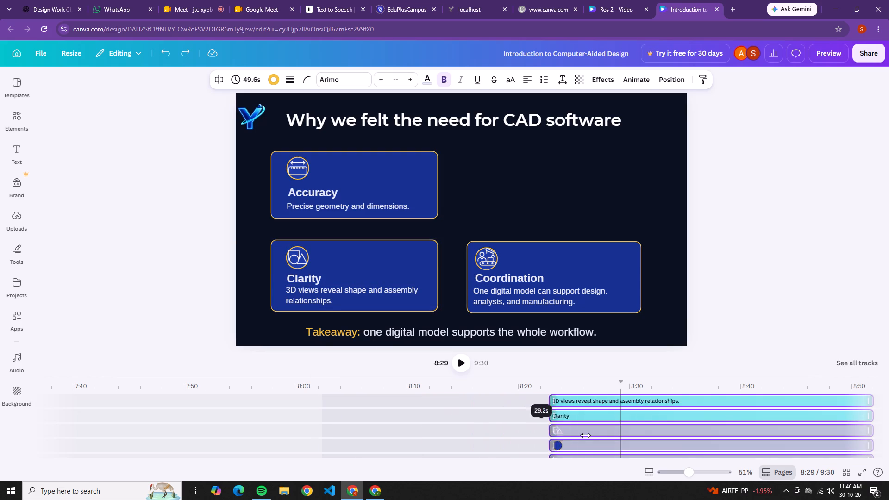
drag(585, 435, 625, 431)
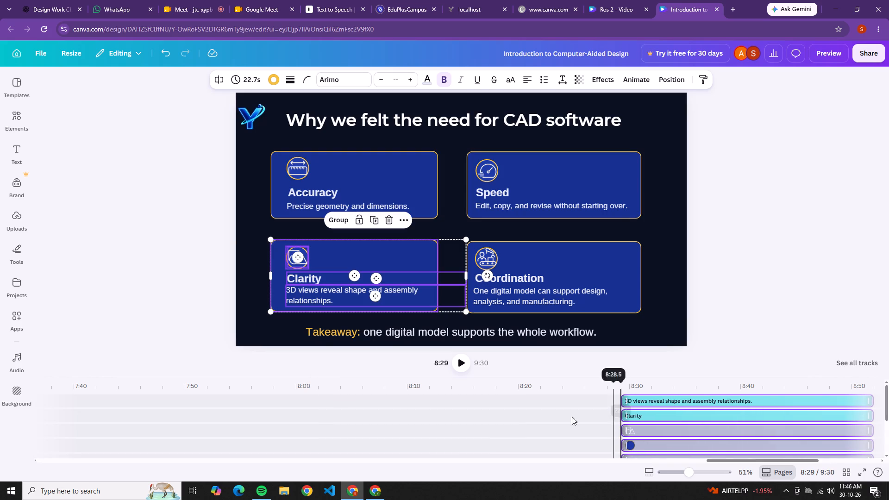
Apply the Rise animation to all of the Clarity card's elements.
click(459, 363)
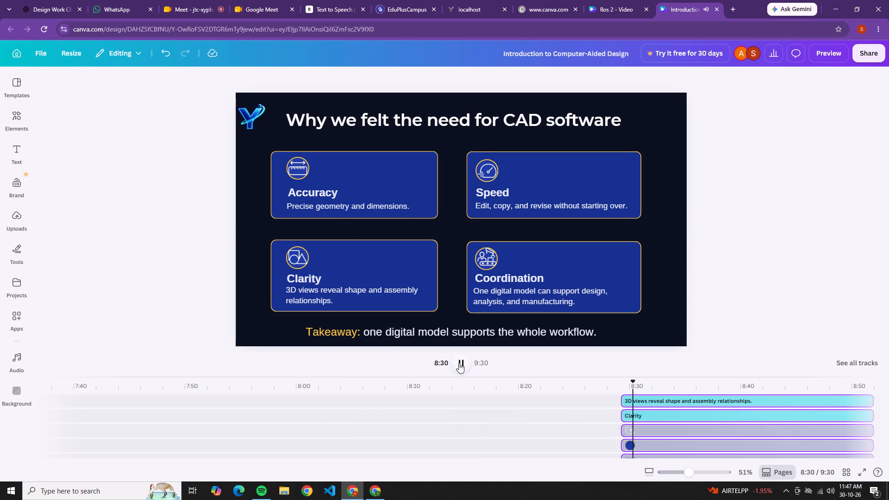
click(459, 363)
click(441, 314)
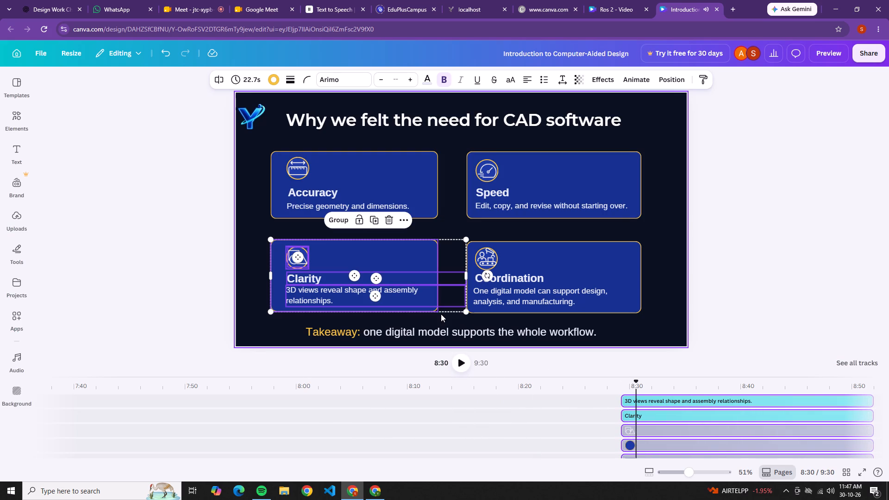
click(645, 84)
click(67, 227)
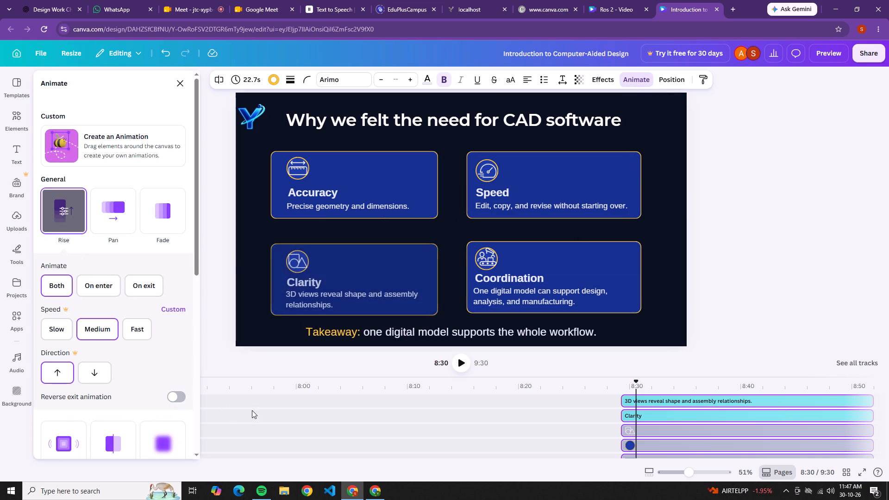
click(771, 331)
click(771, 331)
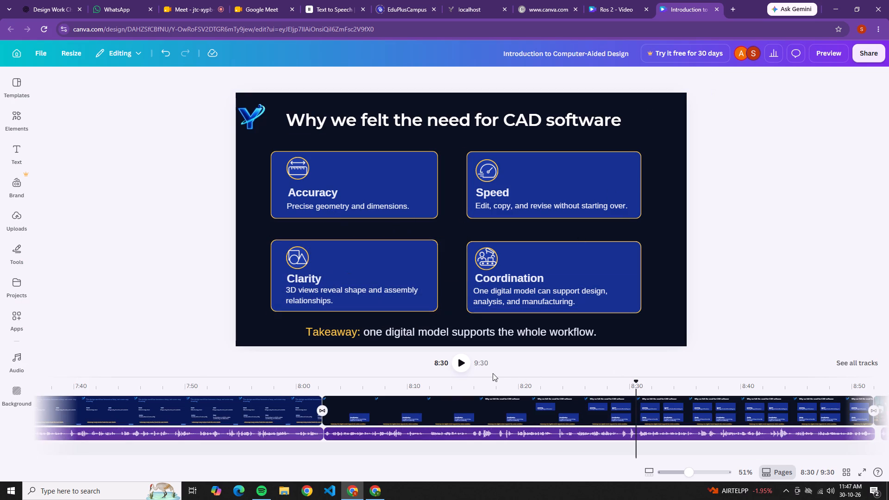
Play the narration from 8:30 to about 8:36 to find the moment for the Coordination card.
click(465, 365)
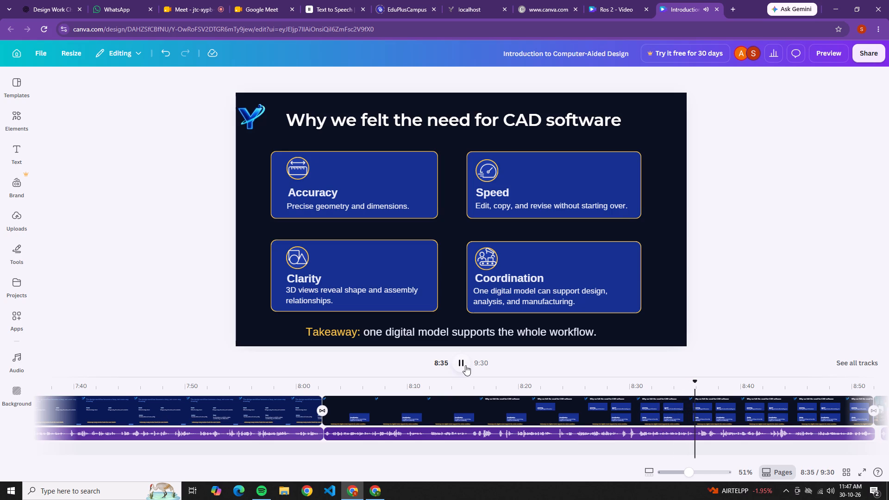
click(465, 365)
click(456, 235)
drag(456, 235, 476, 253)
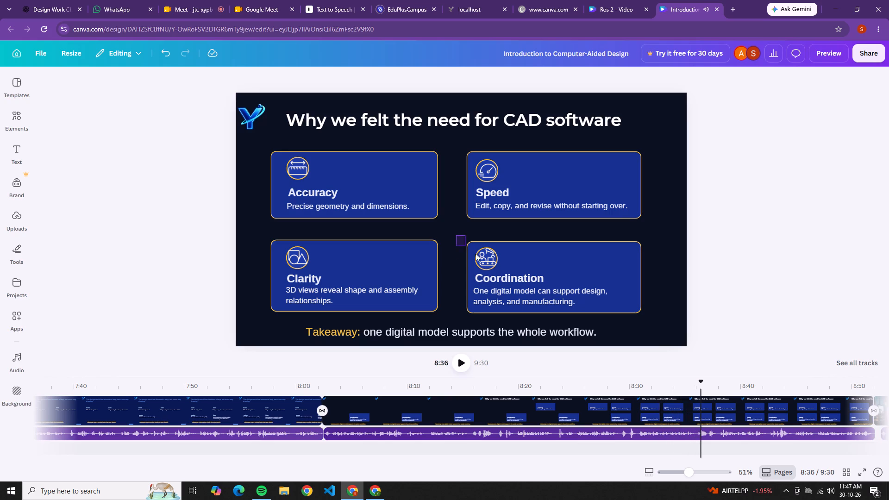
drag(476, 253, 483, 247)
Narrow the Clarity card's title and description text boxes to fit inside the card.
click(421, 280)
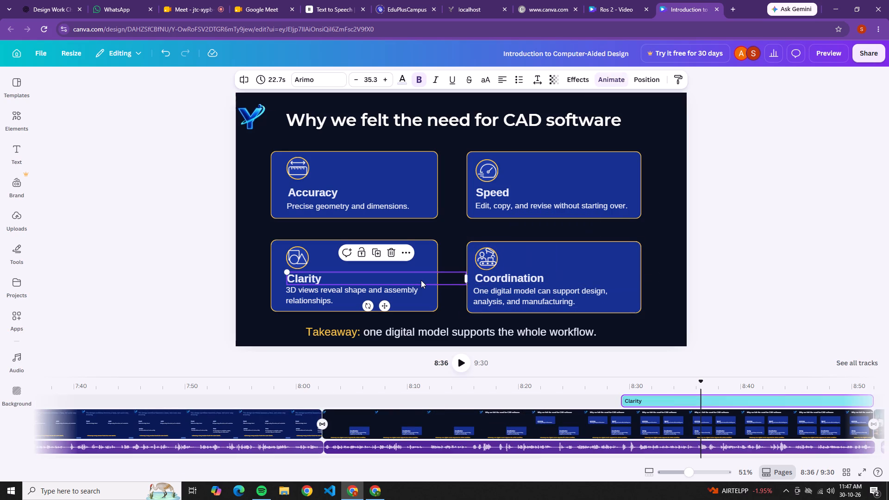
drag(466, 277, 415, 281)
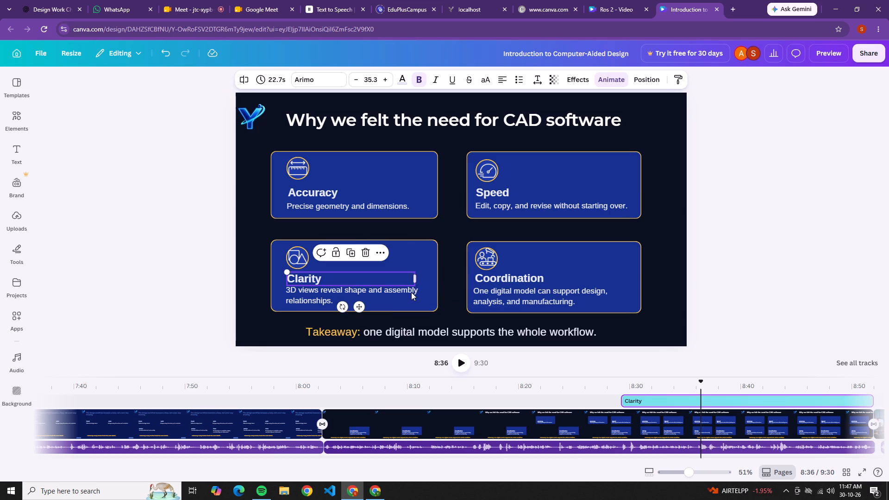
click(411, 292)
click(462, 296)
drag(463, 296, 440, 294)
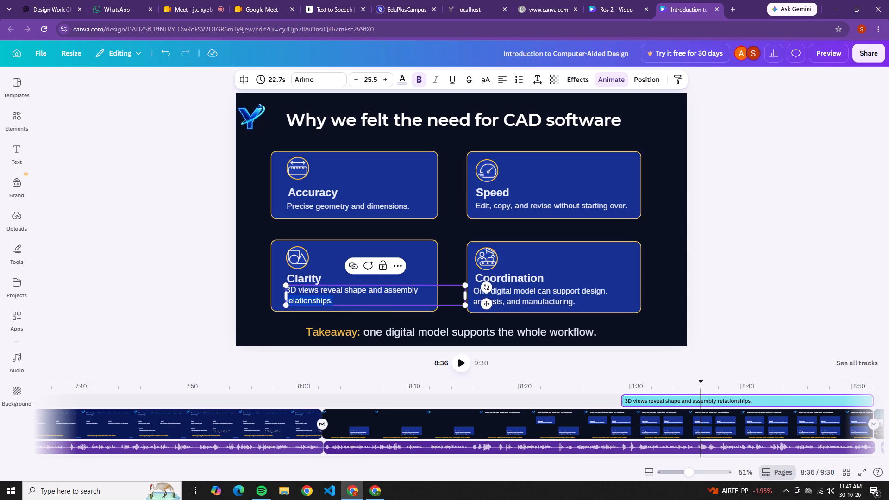
drag(440, 294, 438, 294)
drag(465, 300, 426, 300)
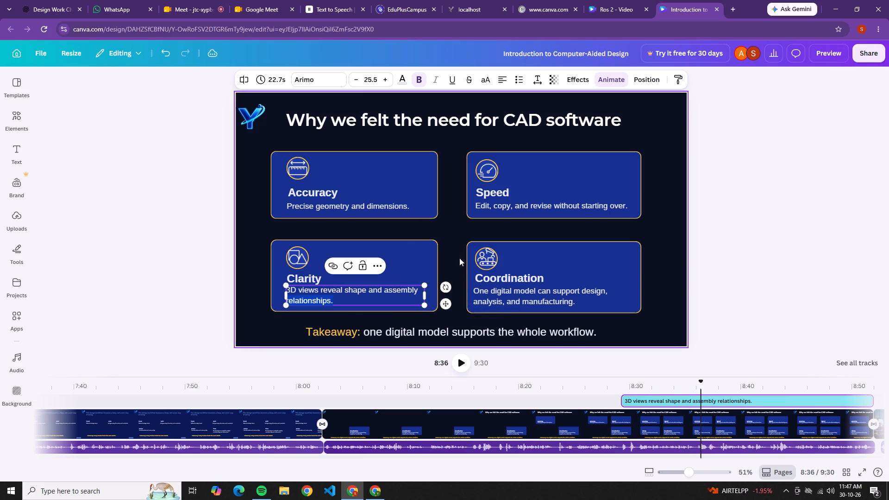
Set all of the Coordination card's elements together to start at about 8:36 on the timeline.
click(460, 256)
drag(457, 247, 638, 312)
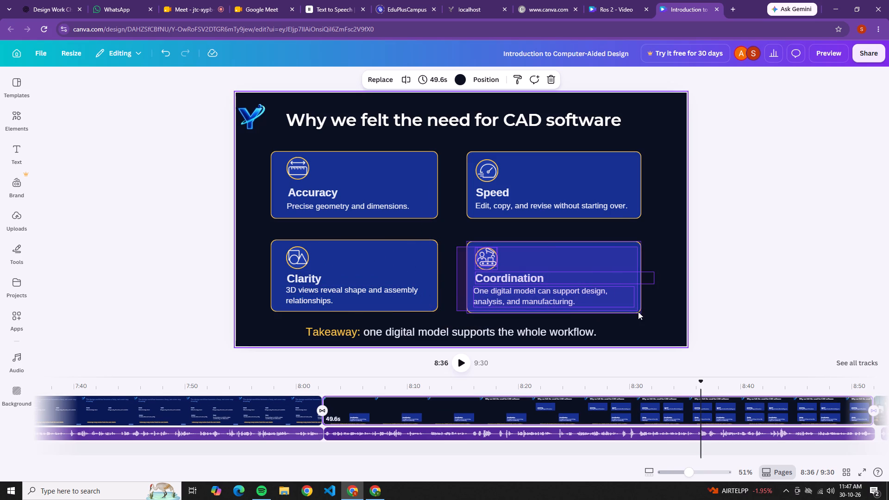
drag(638, 312, 640, 313)
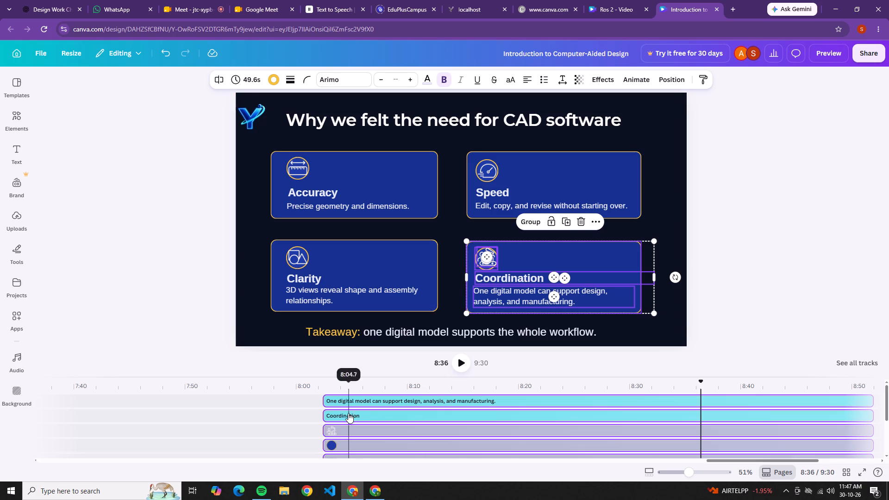
drag(323, 421, 369, 419)
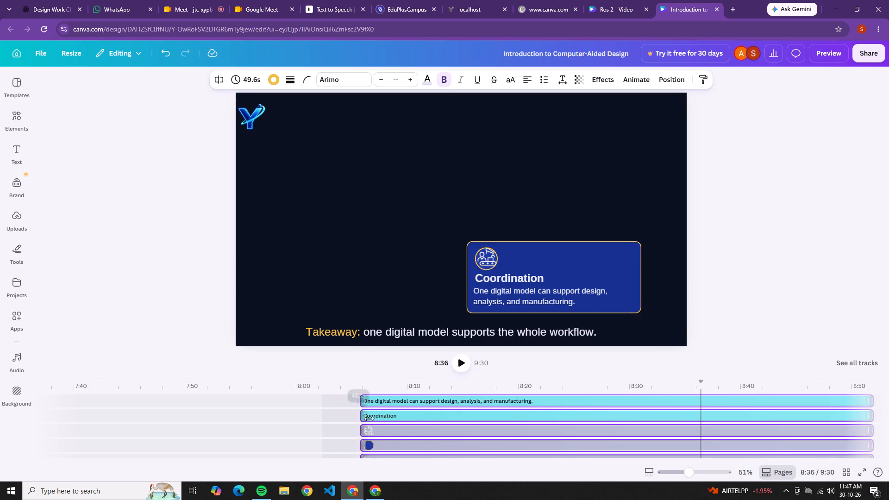
drag(369, 419, 705, 397)
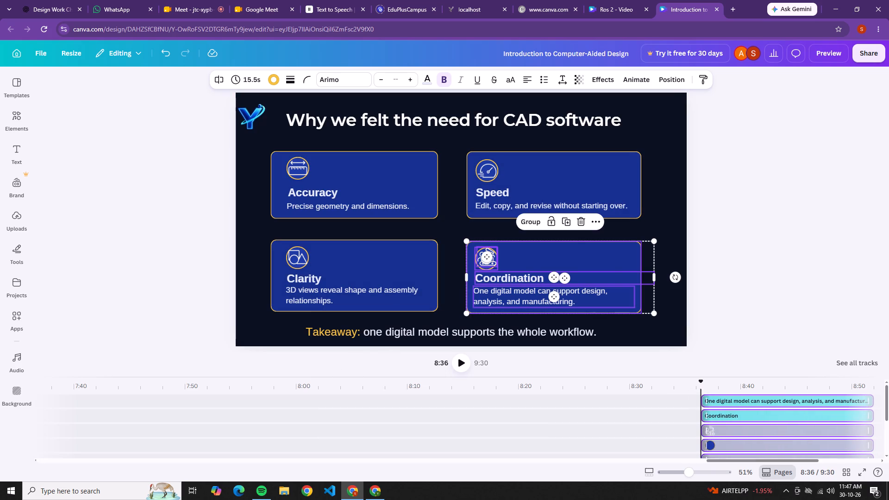
click(741, 276)
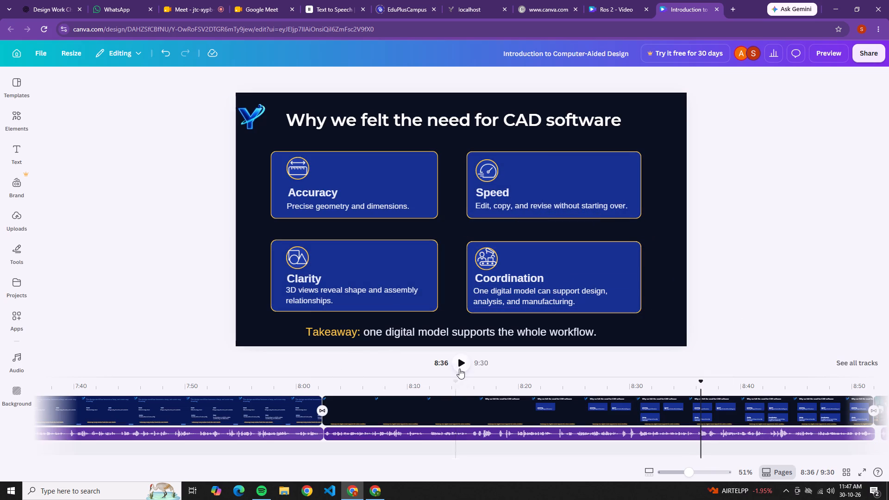
Apply the Pan animation to all of the Coordination card's elements.
click(459, 369)
click(460, 369)
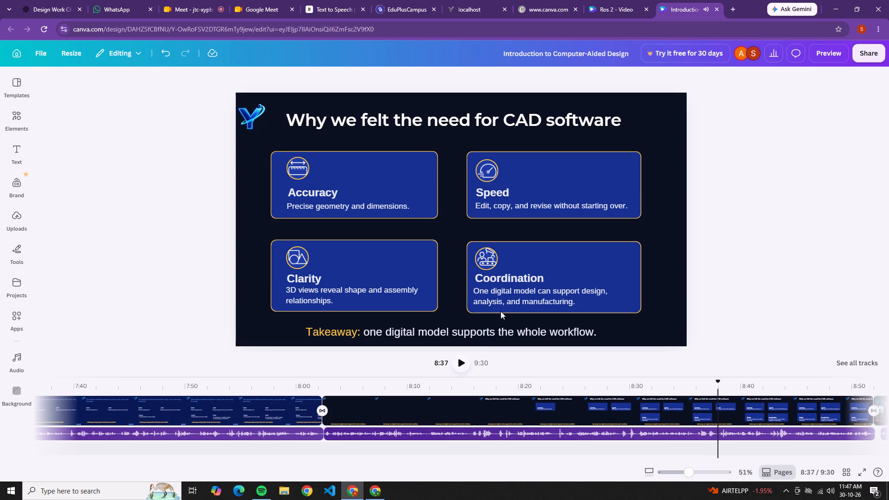
click(550, 269)
click(550, 269)
click(661, 331)
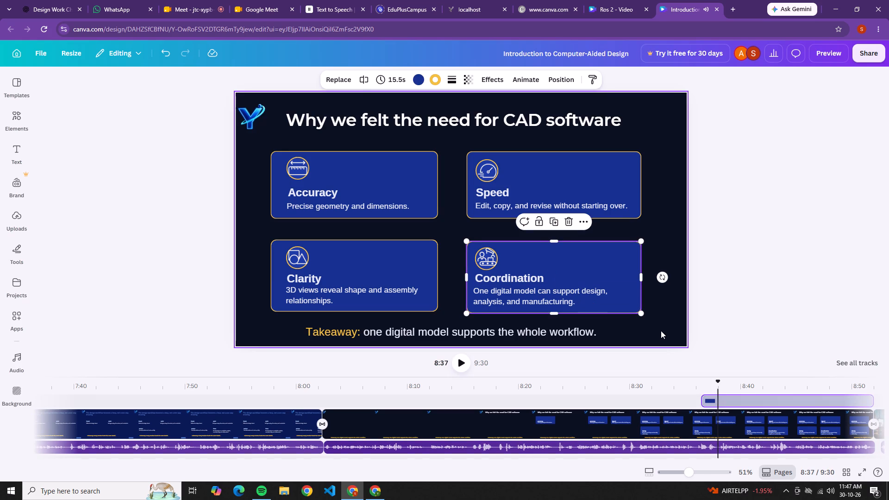
drag(661, 320, 470, 246)
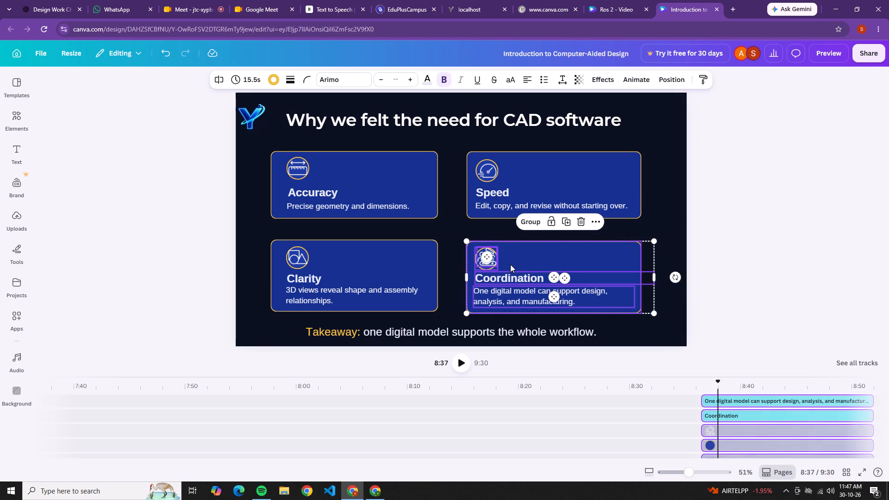
click(634, 75)
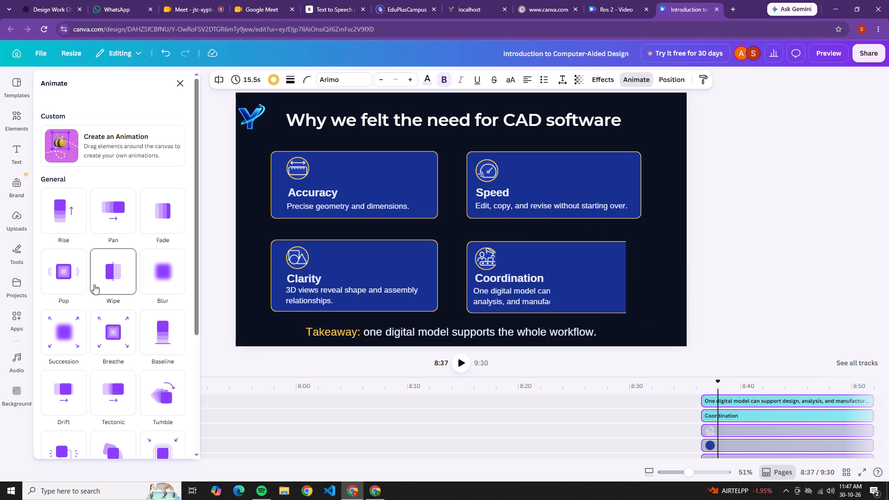
click(113, 218)
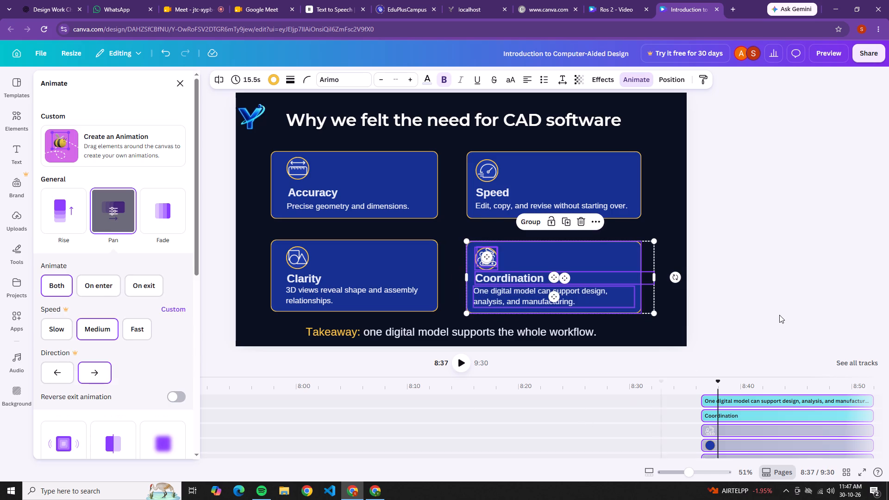
click(779, 314)
Play the video from about 8:16 to 8:55 to check the four cards' timing and animations against the narration.
click(672, 419)
click(676, 392)
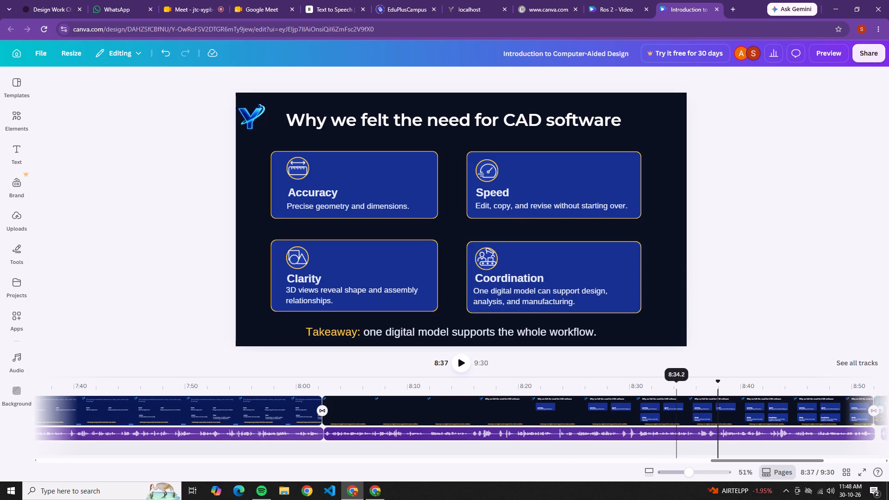
click(476, 418)
click(459, 376)
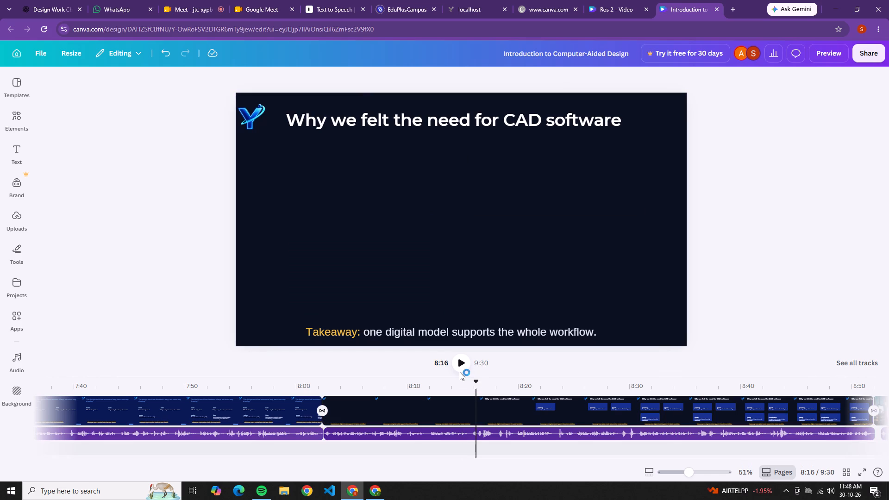
click(460, 371)
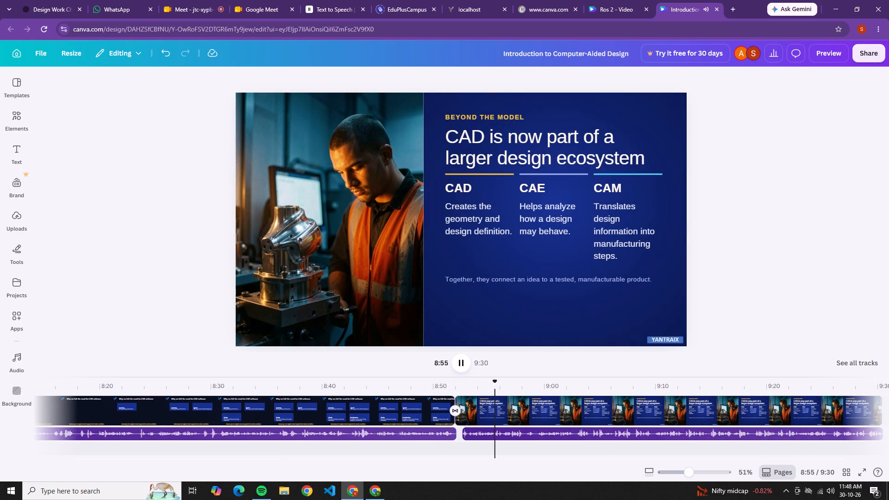
Replay the transition from about 7:57 to 8:03 and delete the Takeaway line from the "Why we felt the need for CAD software" slide.
click(206, 405)
drag(205, 381, 129, 385)
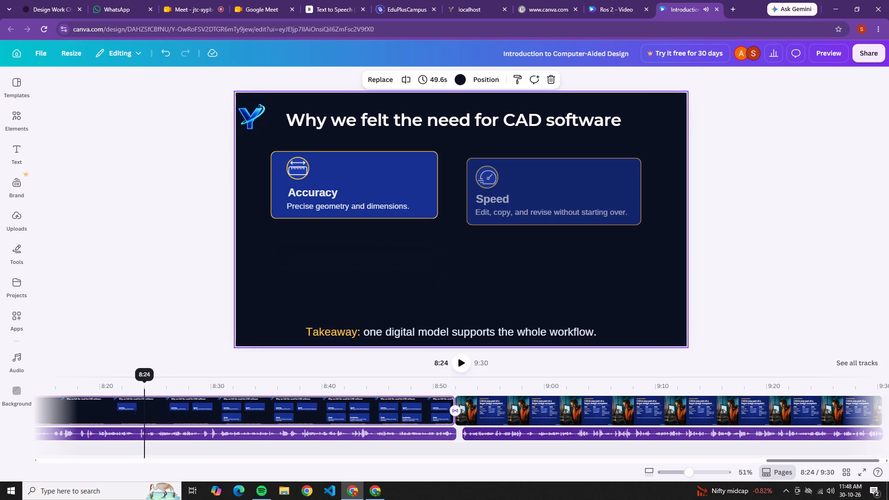
drag(129, 385, 123, 406)
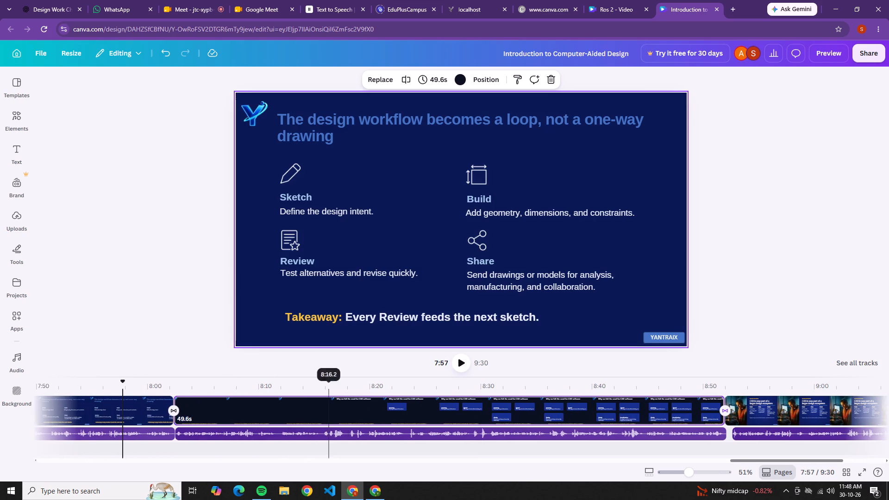
click(470, 359)
click(461, 362)
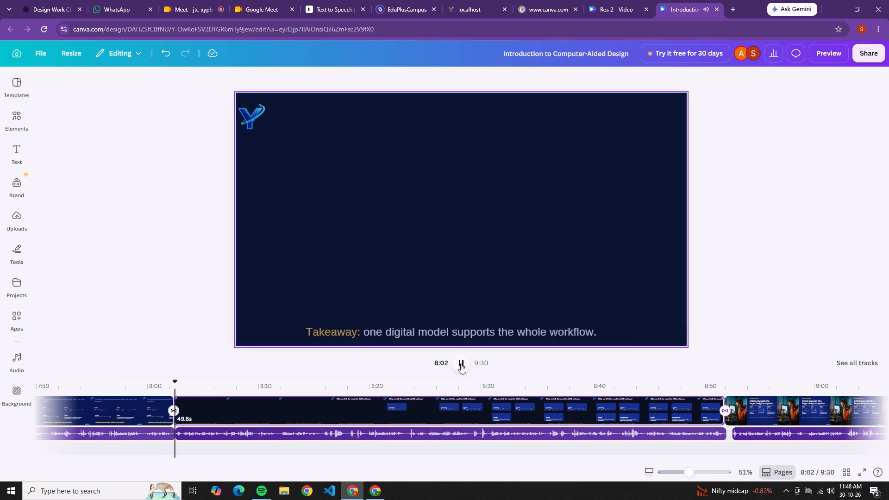
click(461, 363)
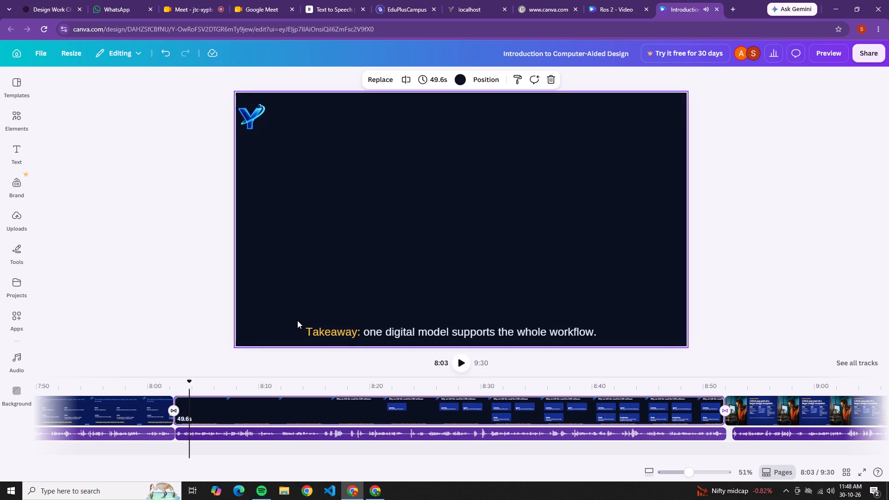
click(297, 320)
drag(301, 321, 607, 329)
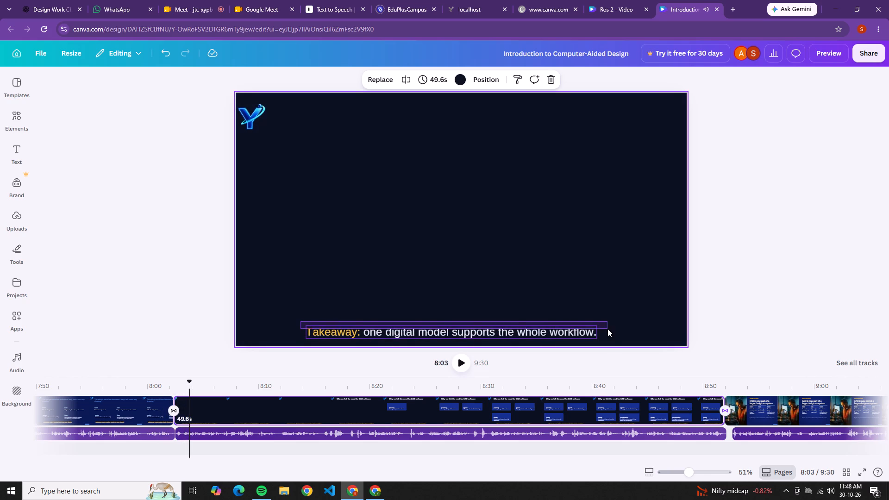
drag(607, 329, 610, 340)
key(Delete)
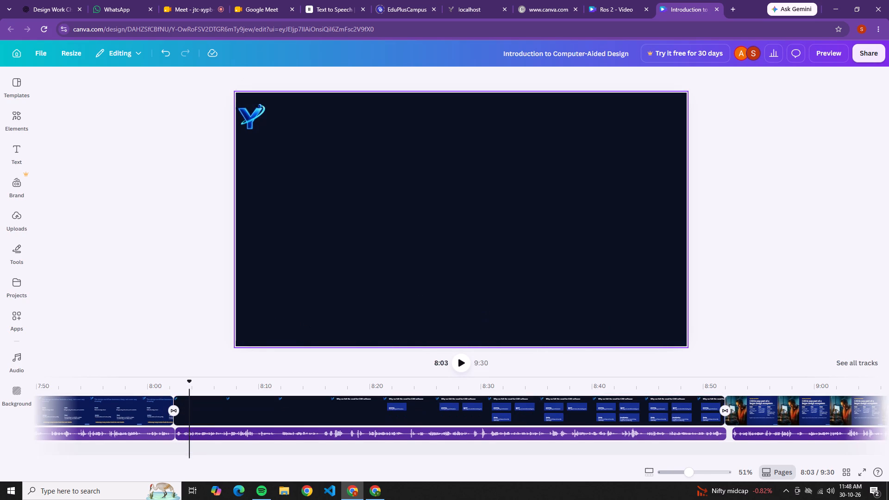
Play the narration from 8:03 to about 8:11 and replay it from about 8:05 to check the slide's opening.
click(463, 365)
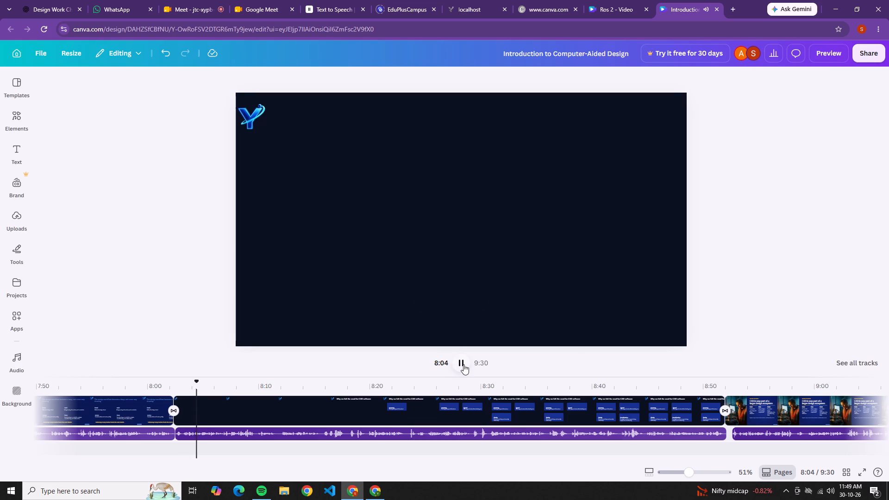
click(463, 364)
click(463, 364)
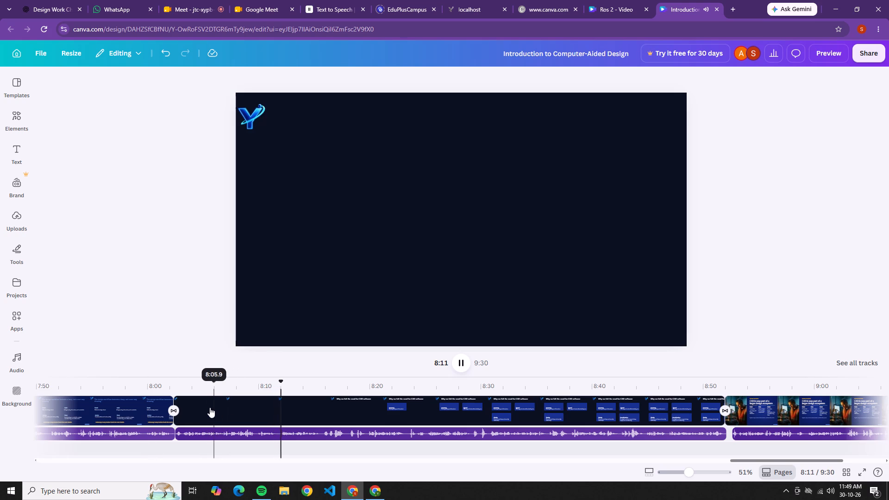
click(207, 406)
click(458, 360)
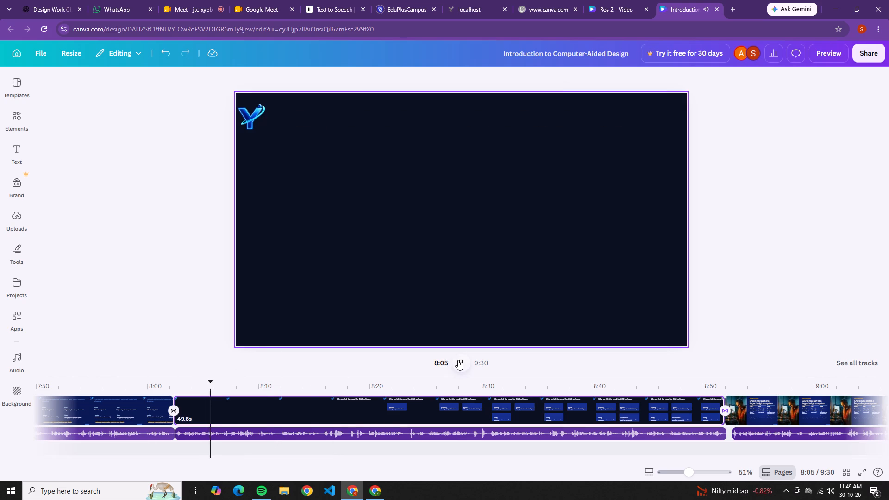
click(458, 360)
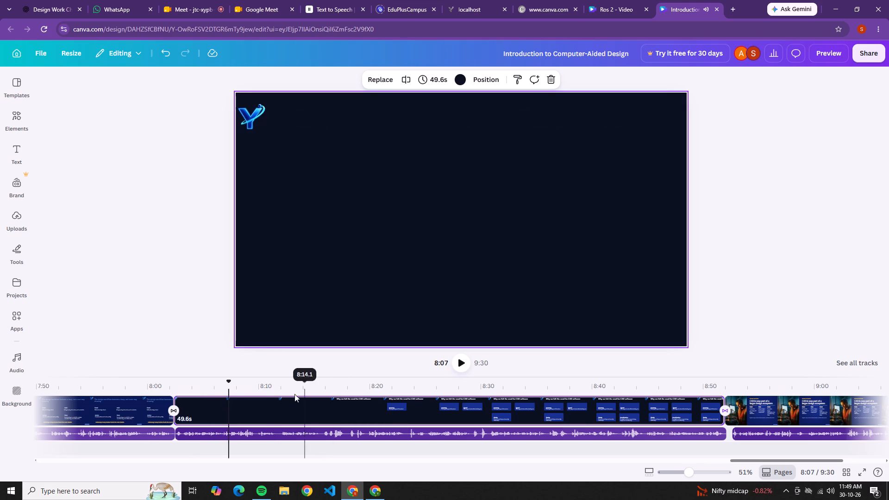
On the design workflow loop slide, narrow the Sketch and Build heading text boxes to fit their words.
click(142, 410)
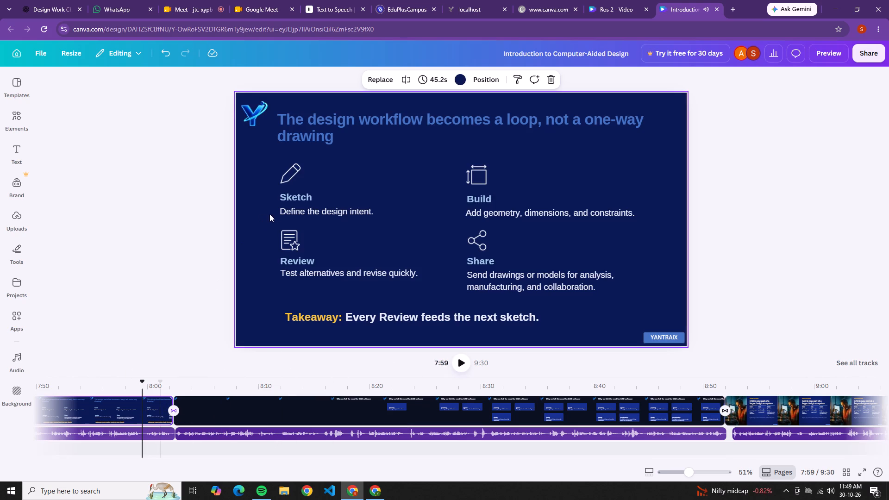
click(305, 193)
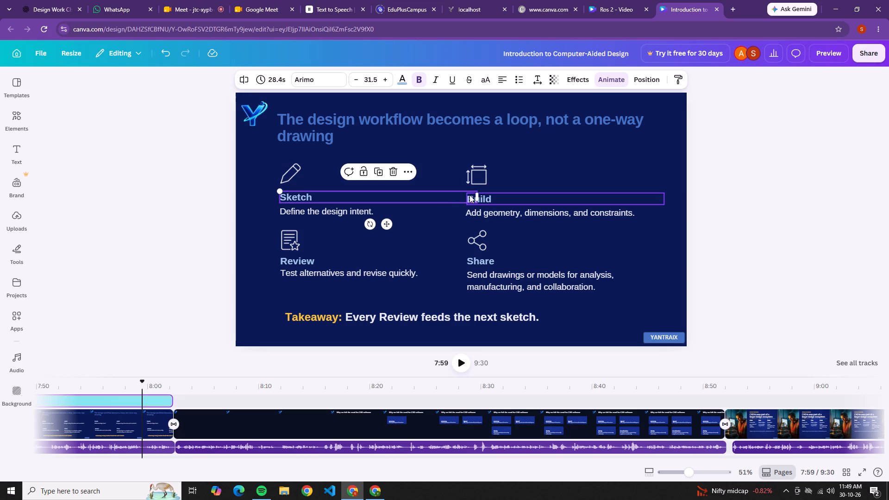
drag(482, 198, 321, 197)
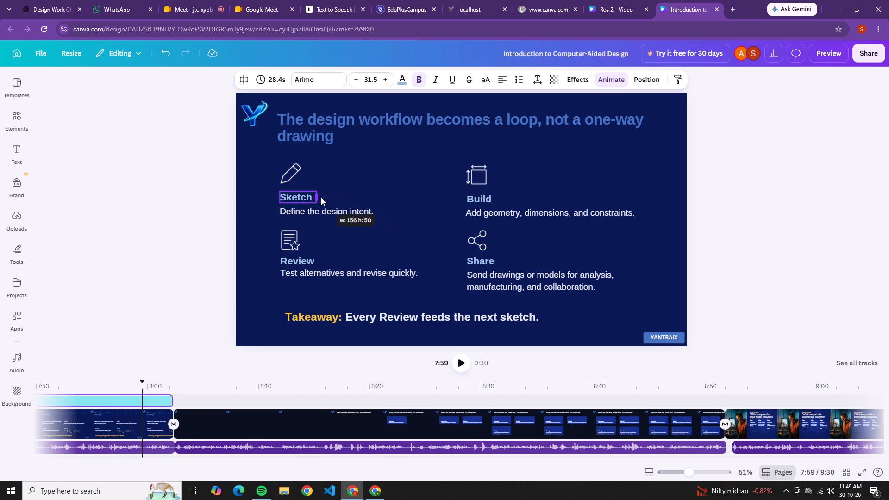
drag(321, 197, 320, 198)
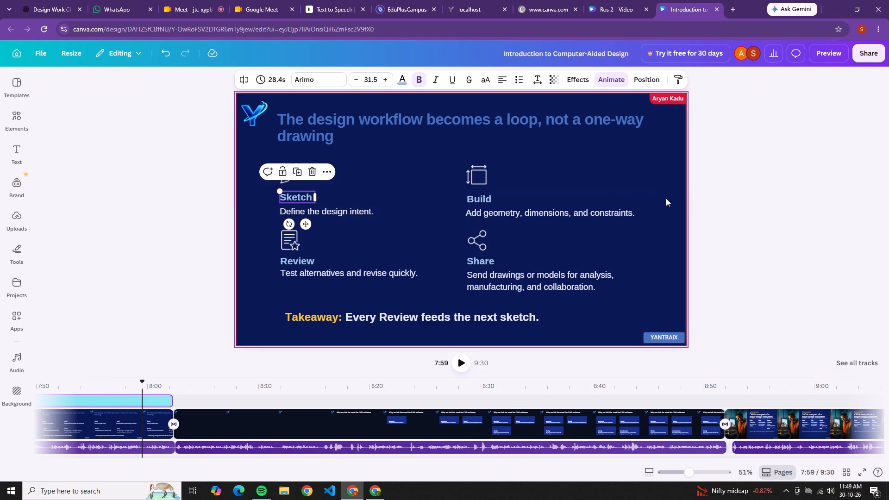
click(661, 198)
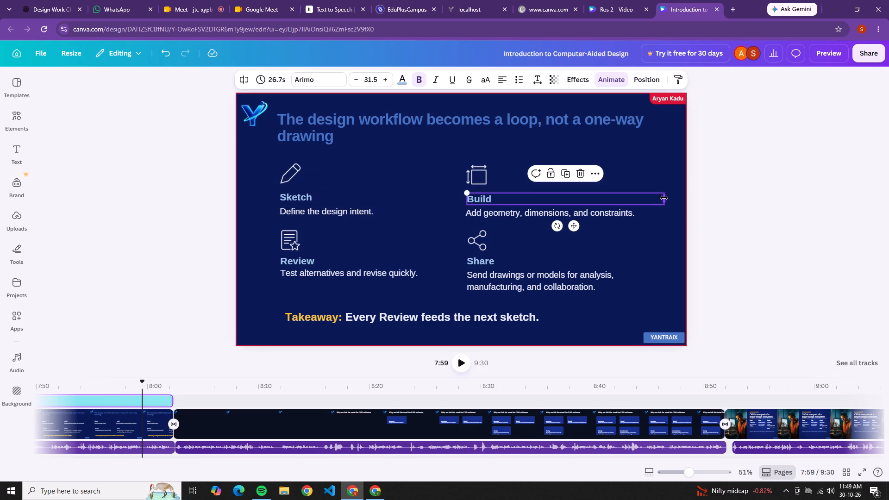
drag(664, 198, 495, 196)
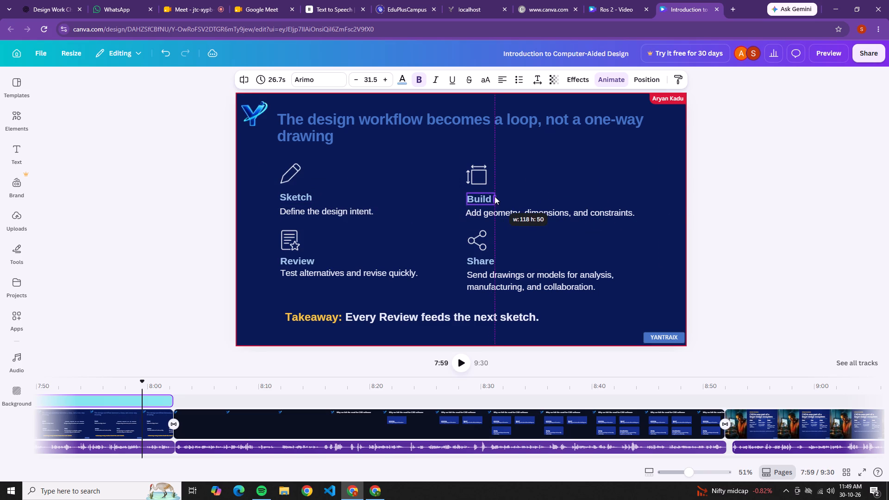
drag(495, 196, 493, 196)
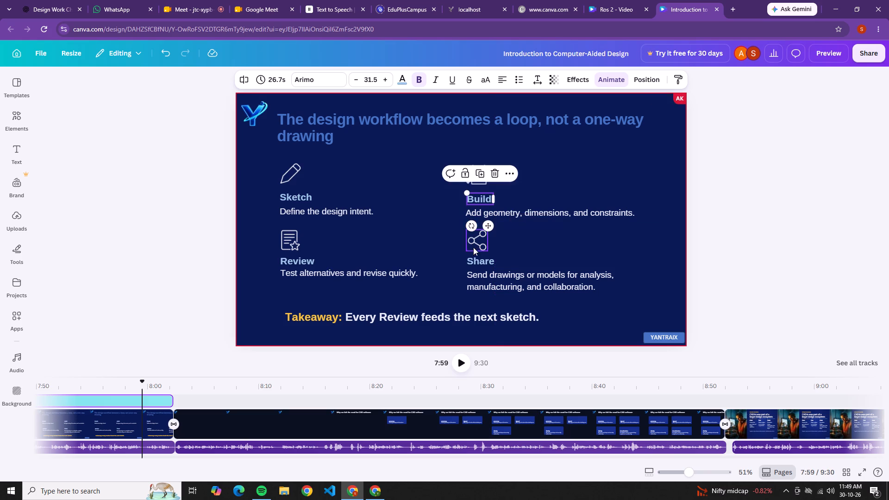
Narrow the Share and Review heading text boxes on the design workflow loop slide to fit their words.
click(480, 262)
drag(666, 258, 564, 259)
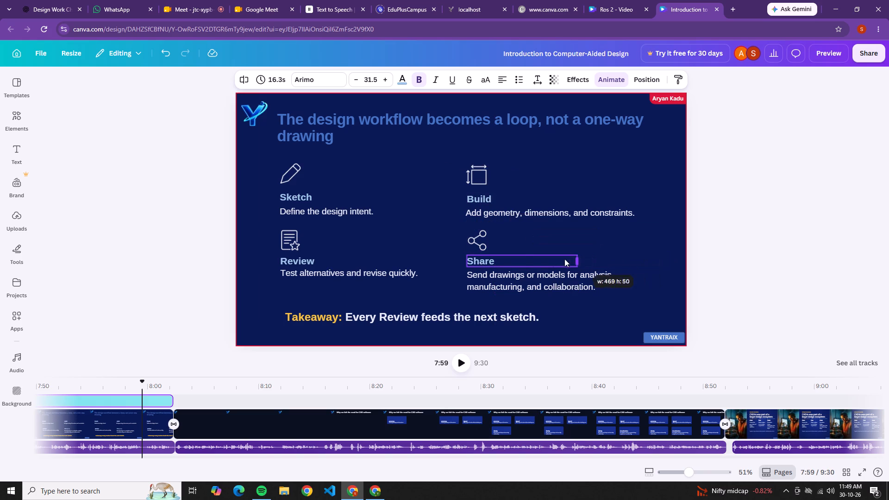
drag(564, 259, 497, 256)
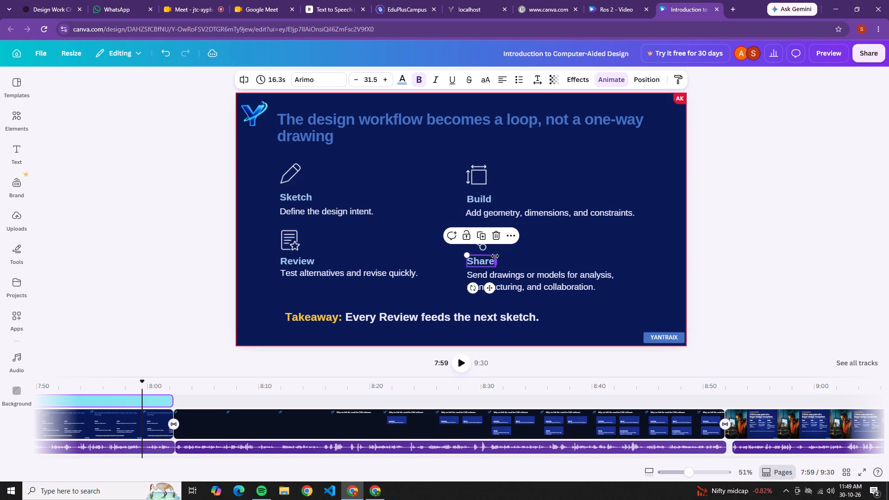
click(299, 265)
click(476, 257)
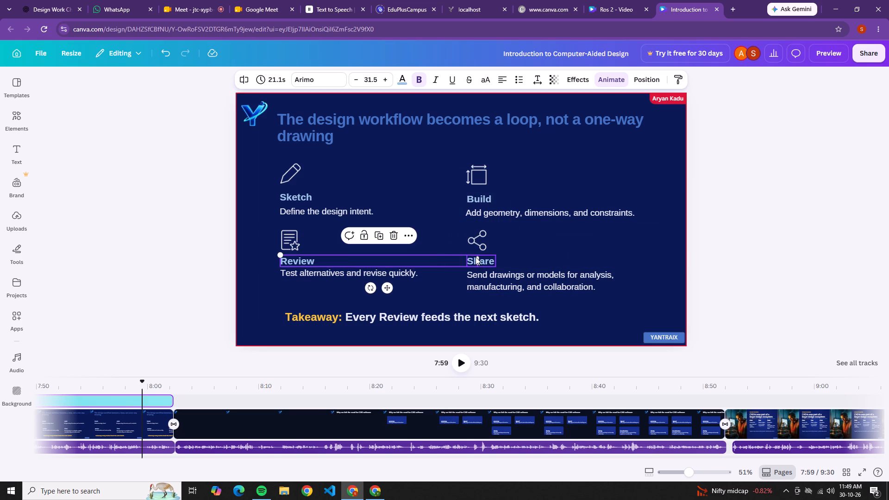
click(365, 274)
click(365, 263)
click(477, 260)
click(405, 261)
drag(480, 261, 330, 259)
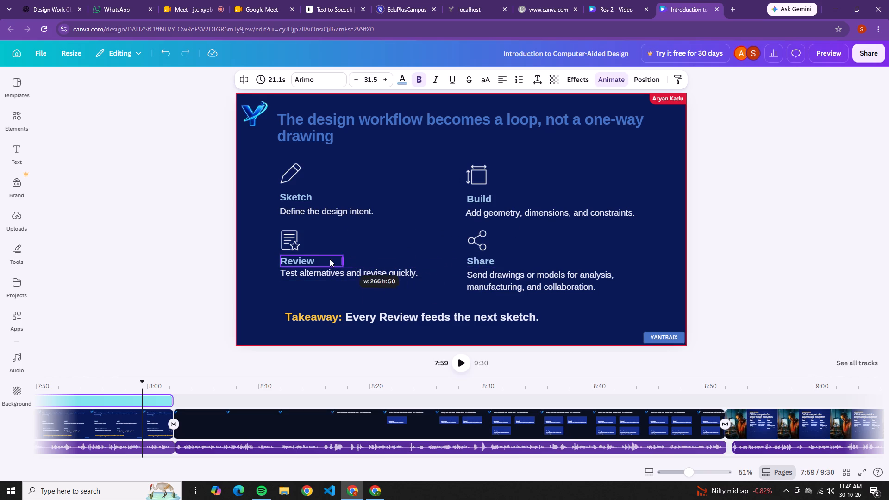
drag(330, 259, 317, 259)
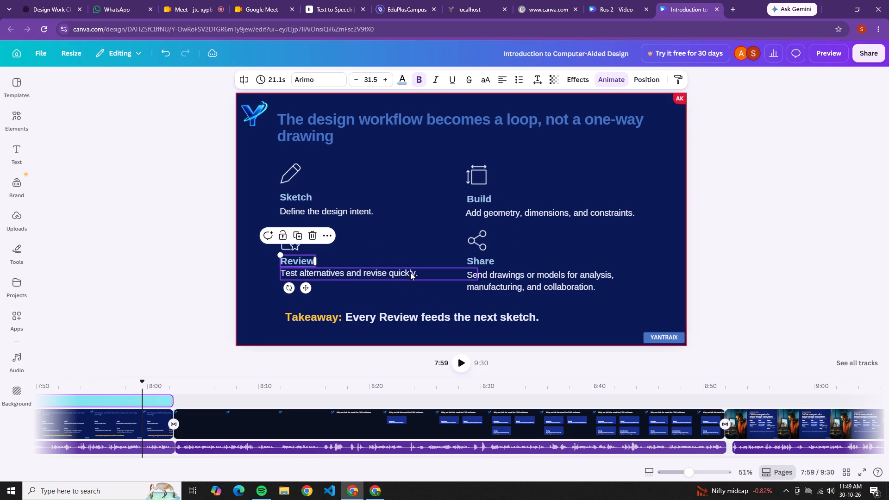
Narrow the Review, Share and Build description text boxes to fit their text, keeping the Review and Build descriptions on one line.
click(416, 271)
drag(478, 274, 420, 272)
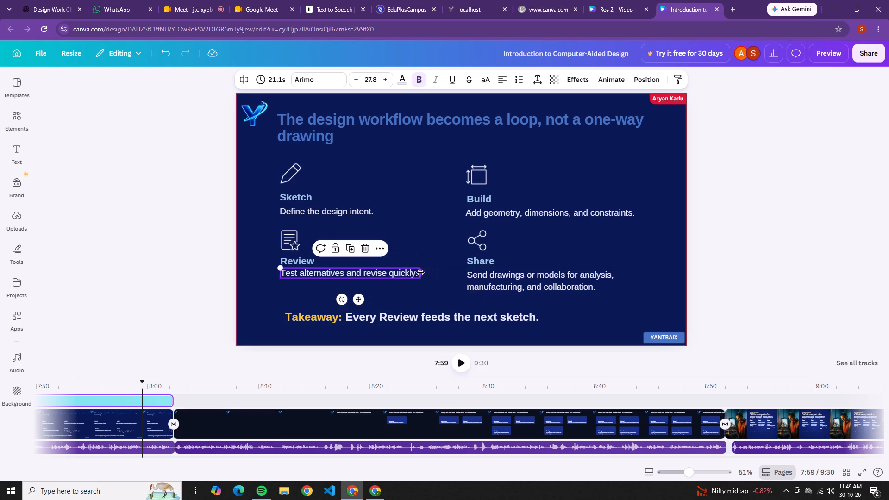
click(494, 272)
click(663, 282)
click(663, 282)
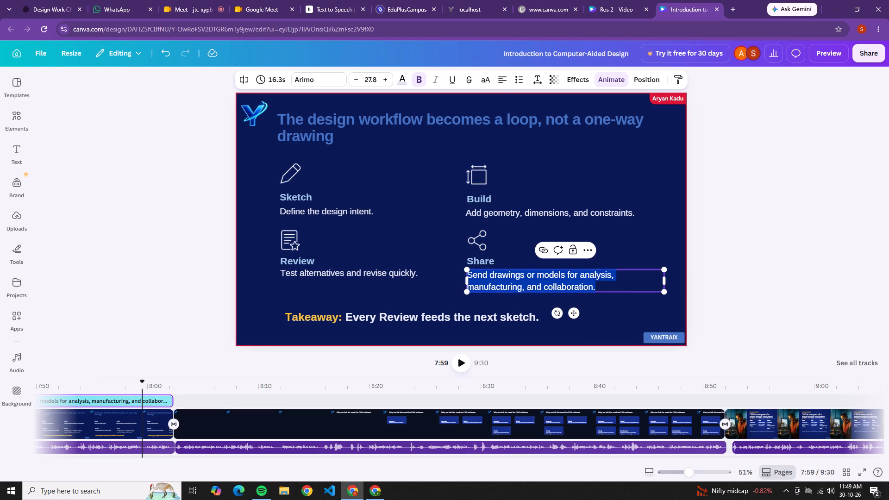
drag(666, 282, 618, 274)
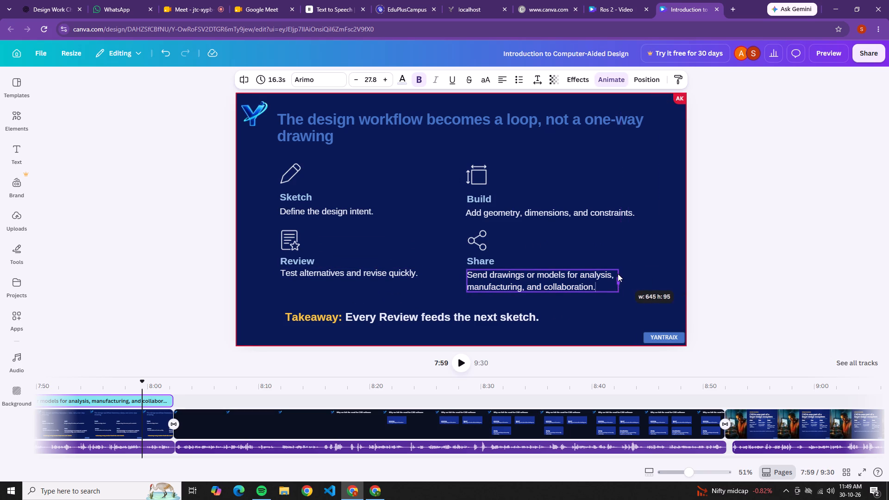
drag(618, 274, 617, 274)
click(626, 212)
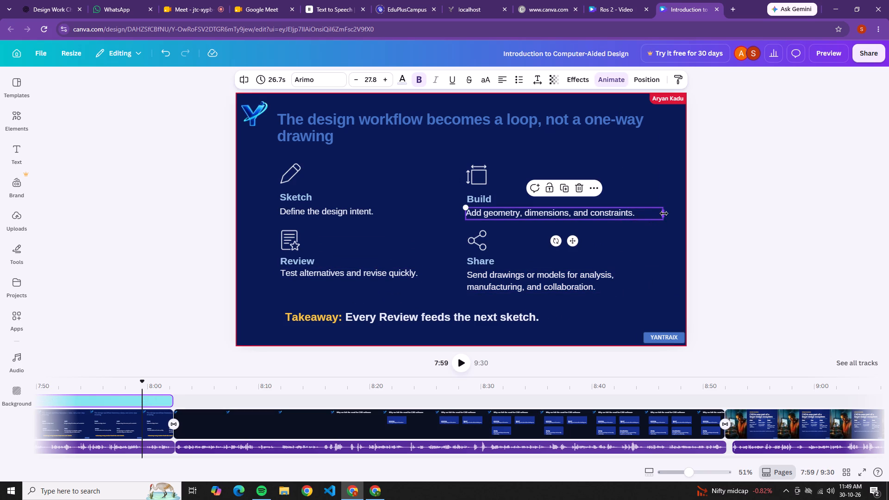
drag(664, 213, 633, 209)
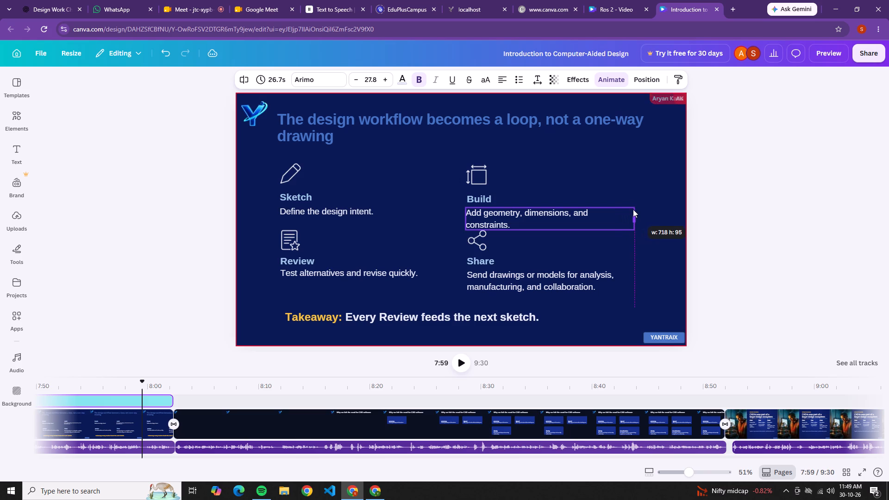
drag(633, 209, 638, 211)
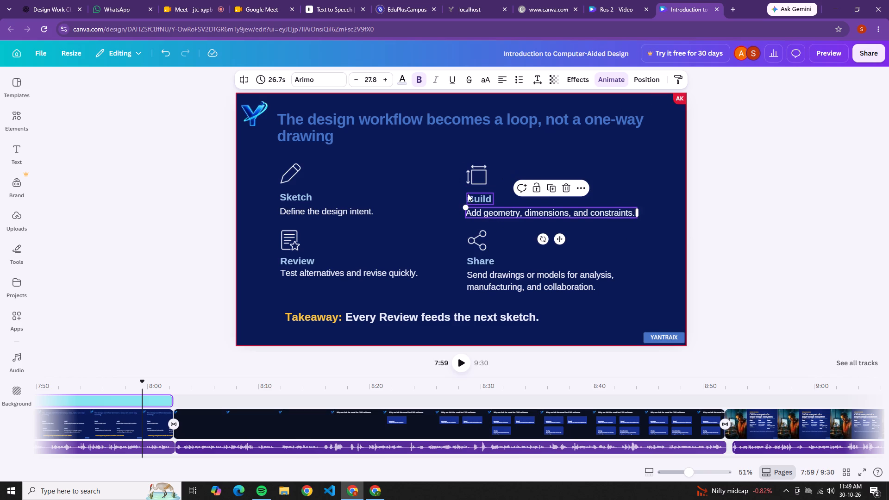
click(790, 184)
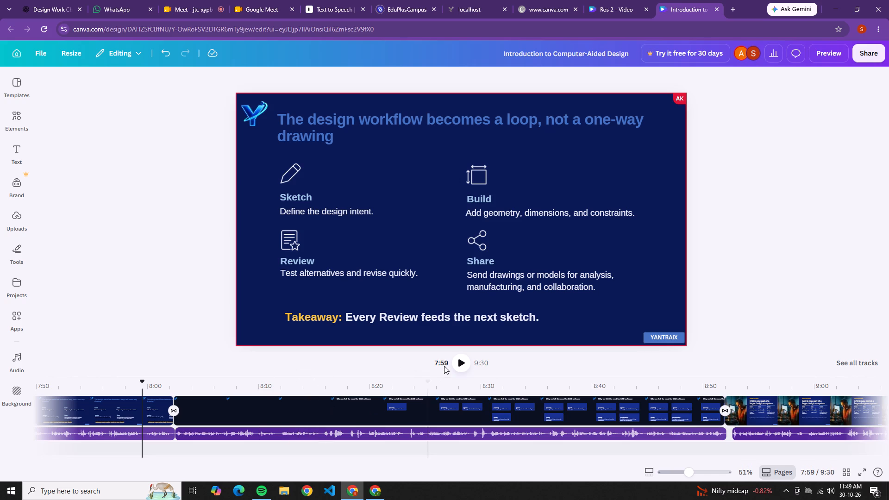
Play the video from 7:59 to check the change from the workflow slide to the next one.
click(468, 364)
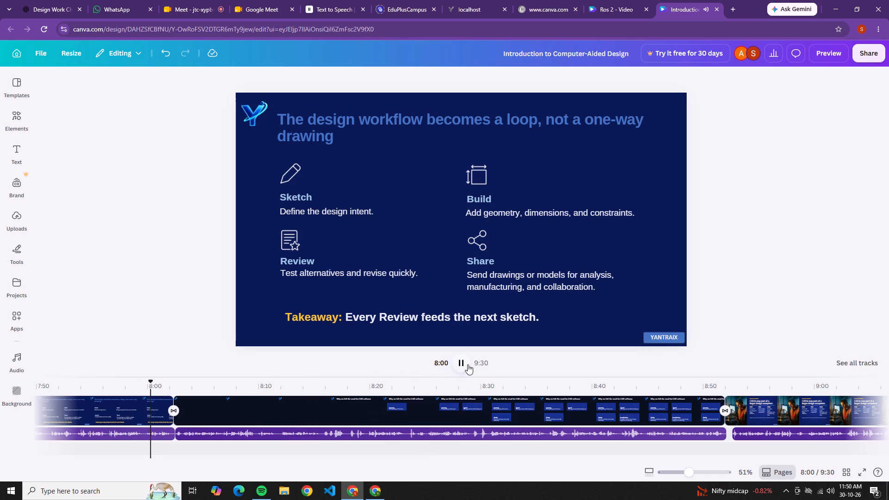
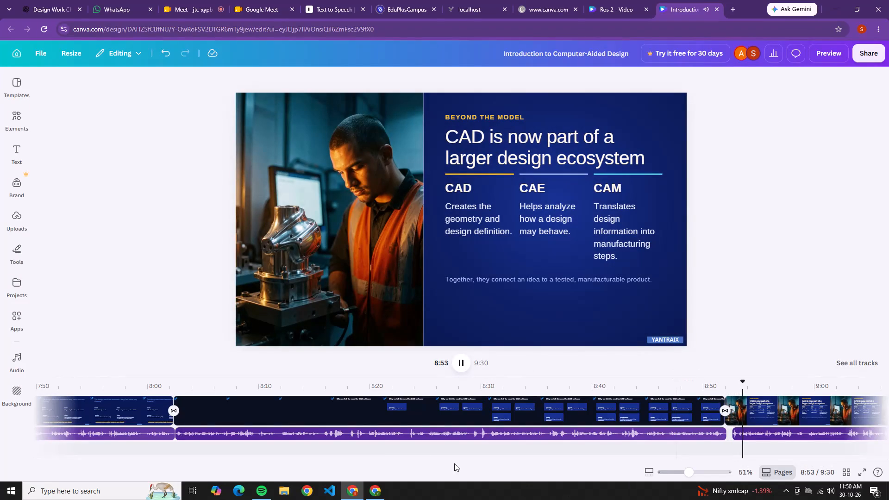
Delete the blue gradient image behind the text on the "CAD is now part of a larger design ecosystem" slide.
drag(783, 460, 842, 455)
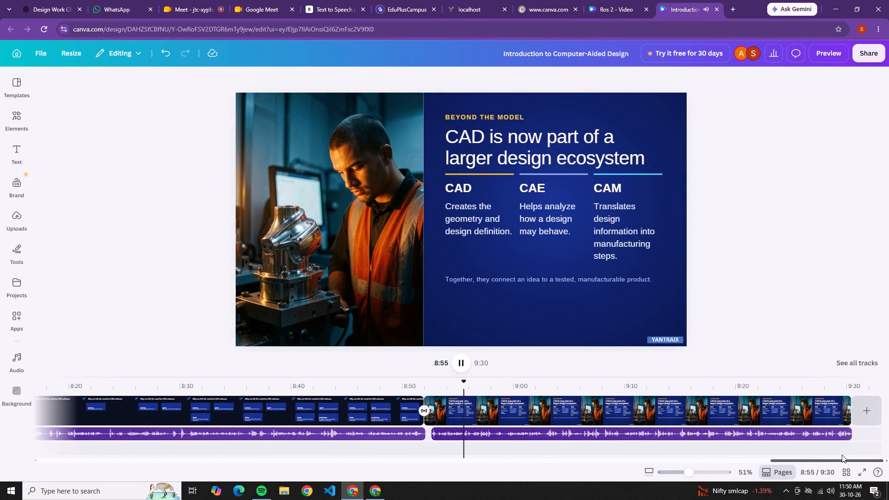
drag(842, 455, 847, 454)
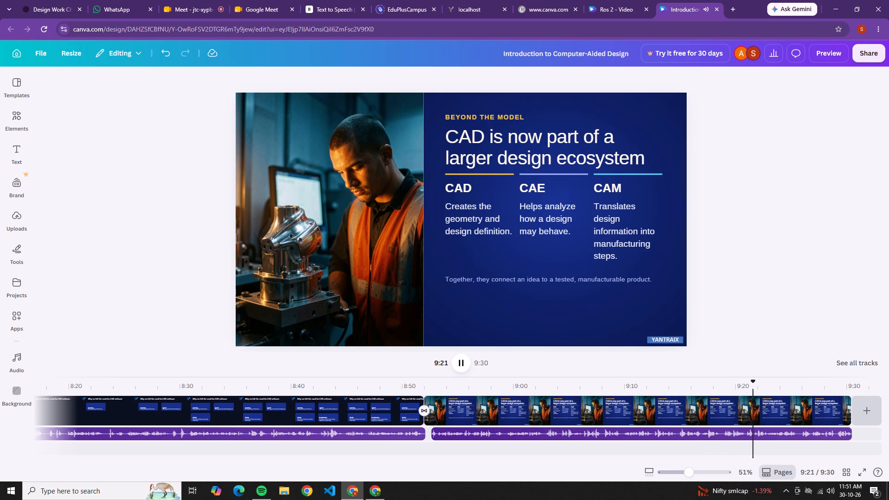
click(644, 324)
click(639, 327)
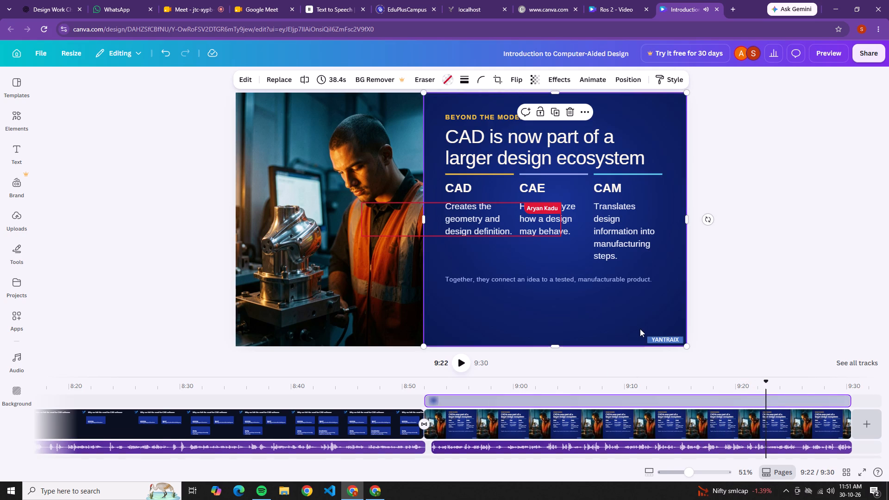
click(640, 329)
drag(647, 336, 657, 338)
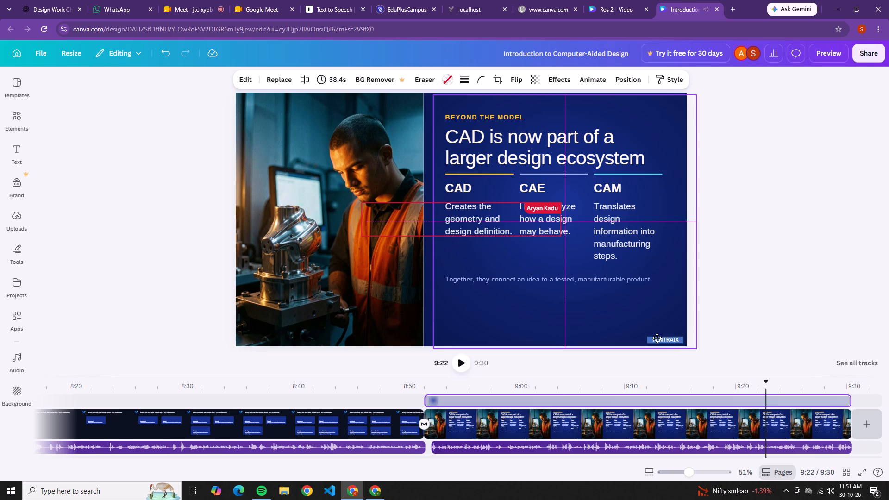
drag(657, 338, 888, 366)
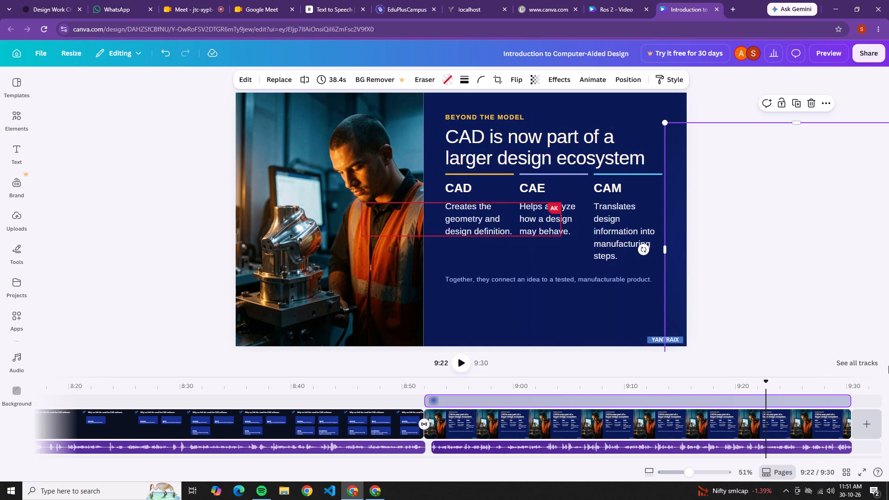
drag(888, 366, 766, 285)
drag(742, 231, 662, 208)
click(662, 207)
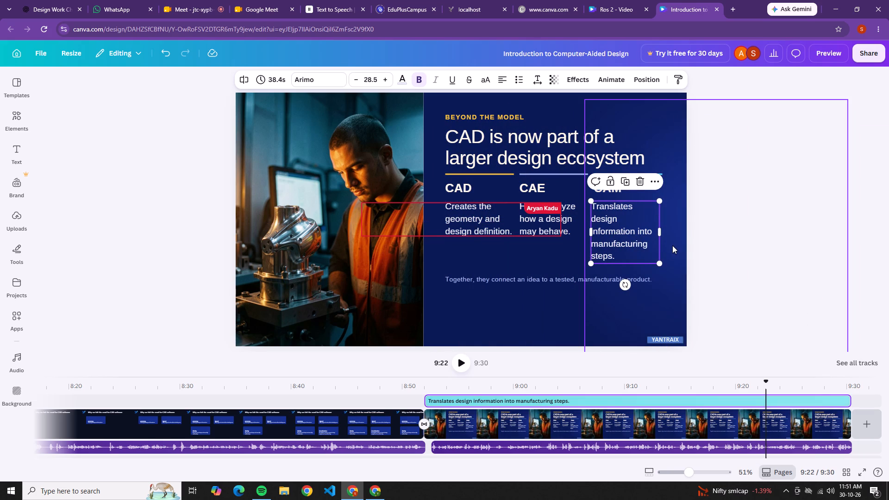
key(ctrl+z)
click(774, 219)
click(644, 318)
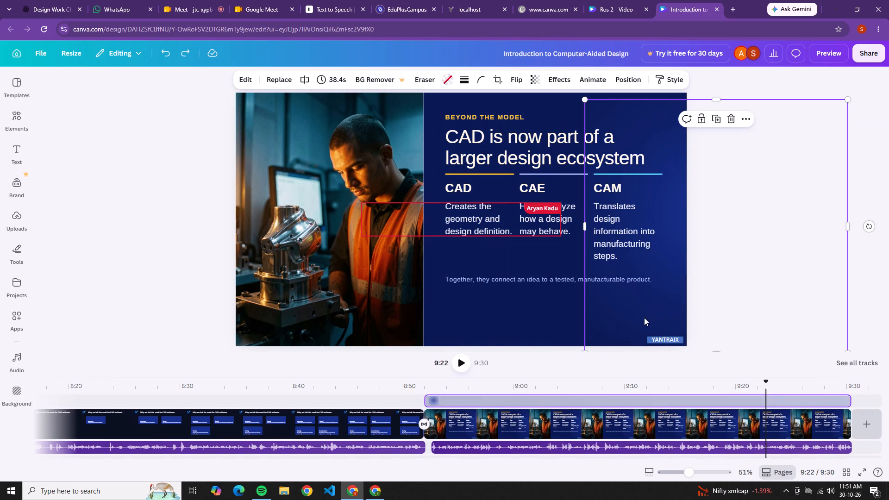
key(Delete)
key(Delete)
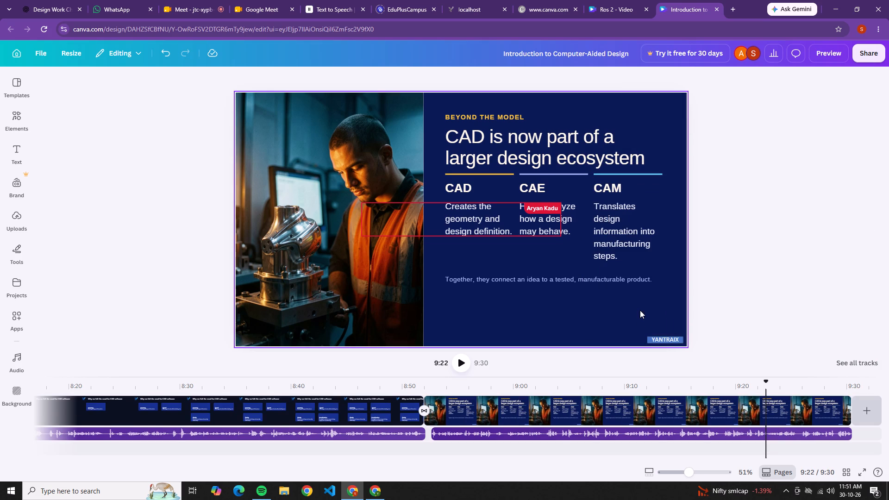
Change the design ecosystem slide's background from dark blue to the near-black navy already used as a background colour.
click(577, 323)
click(460, 75)
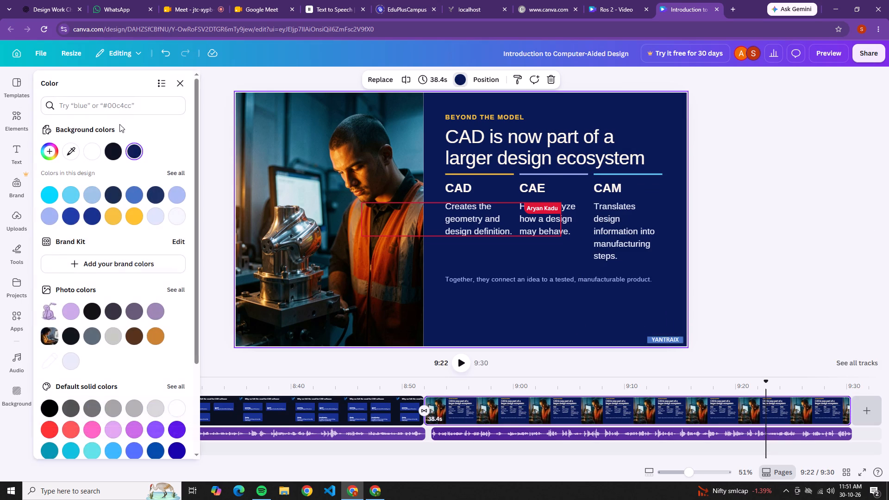
click(125, 143)
click(116, 149)
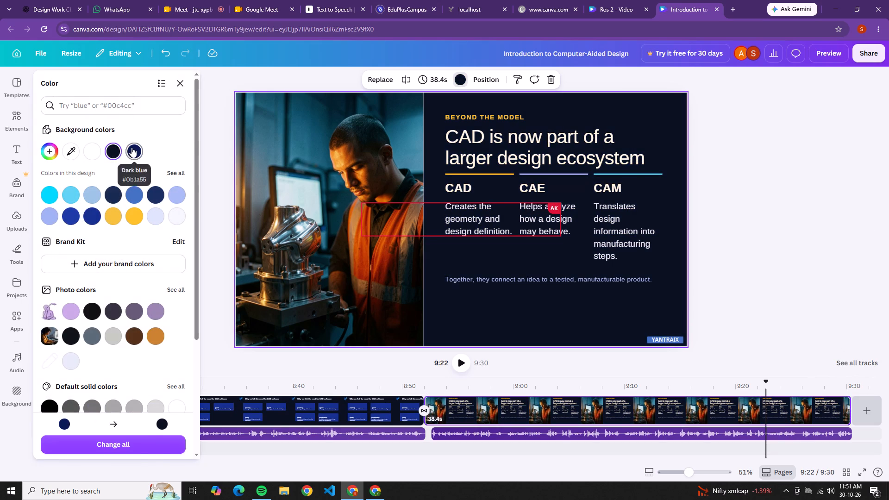
click(131, 147)
click(115, 150)
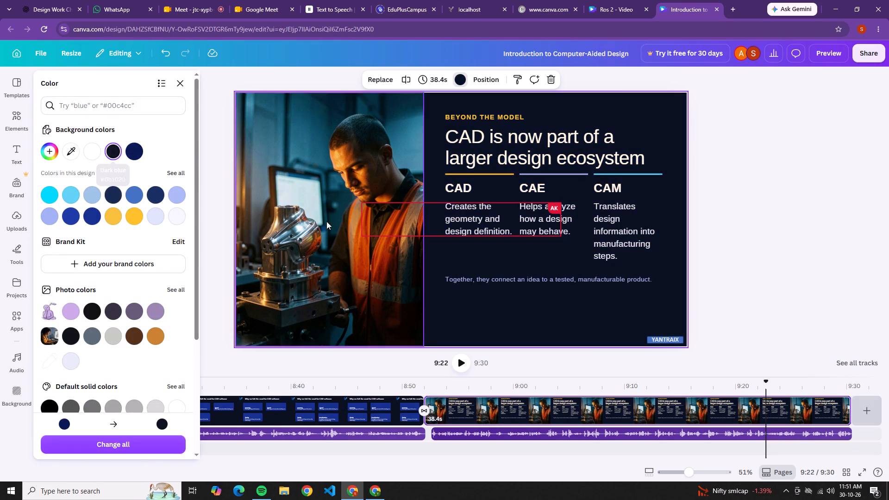
click(740, 174)
click(724, 181)
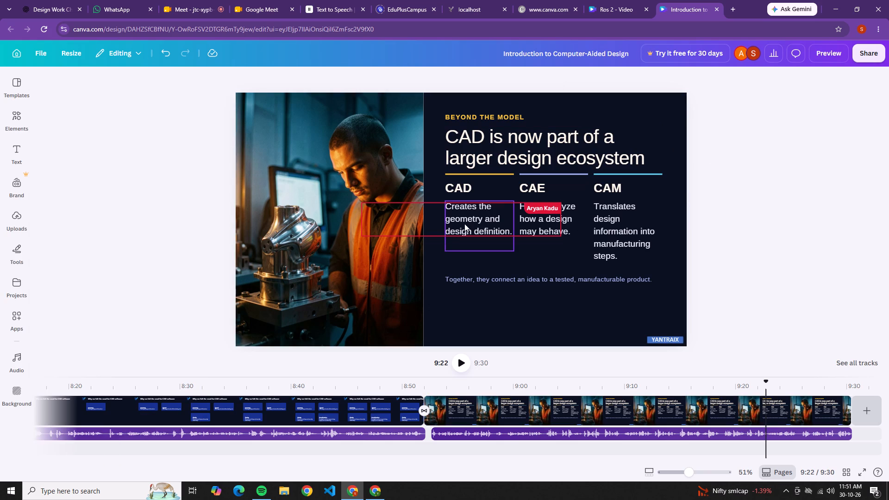
Set the design ecosystem slide's title in Montserrat SemiBold at size 57 and widen its text box so it fits on two lines.
click(464, 224)
click(456, 154)
click(322, 75)
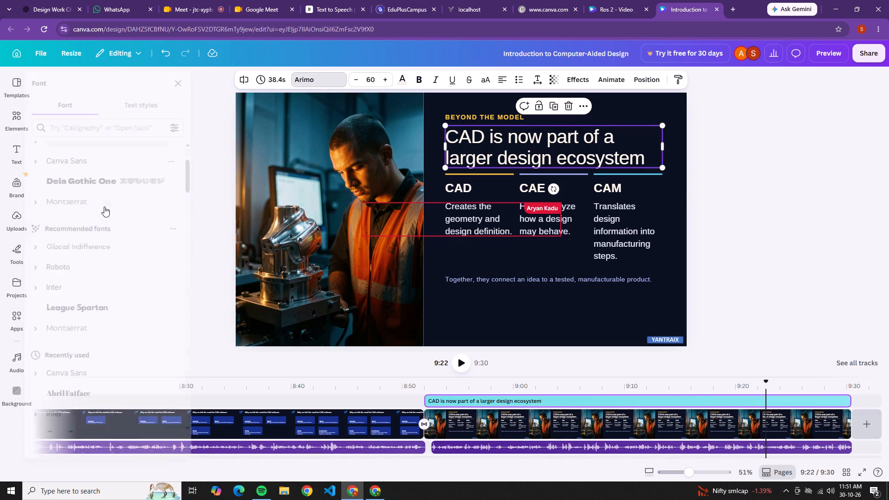
click(68, 333)
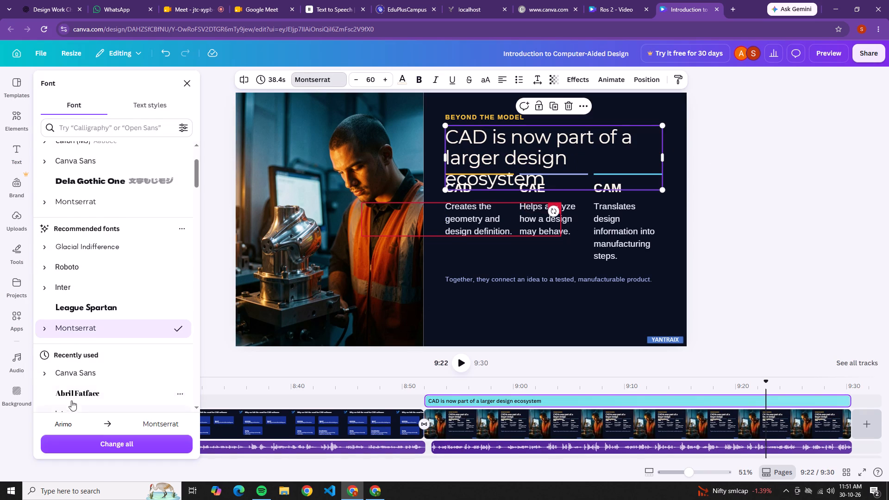
scroll(72, 399, down, 1)
click(48, 283)
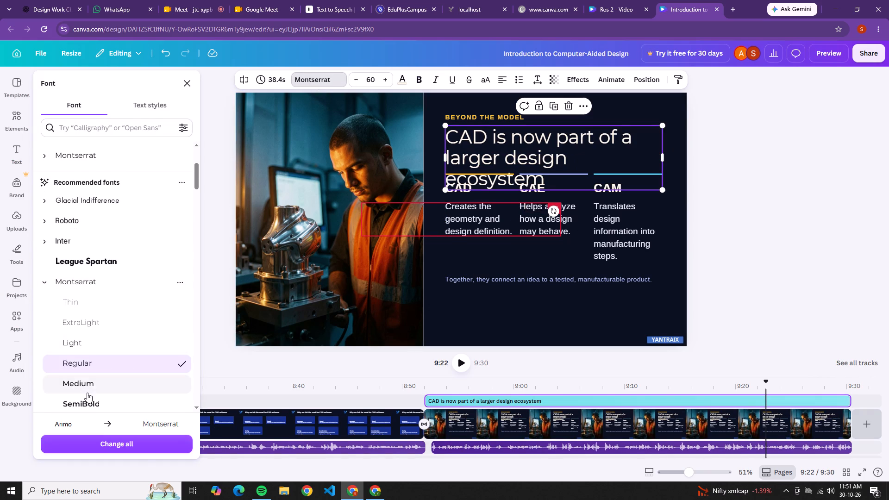
click(88, 395)
click(88, 400)
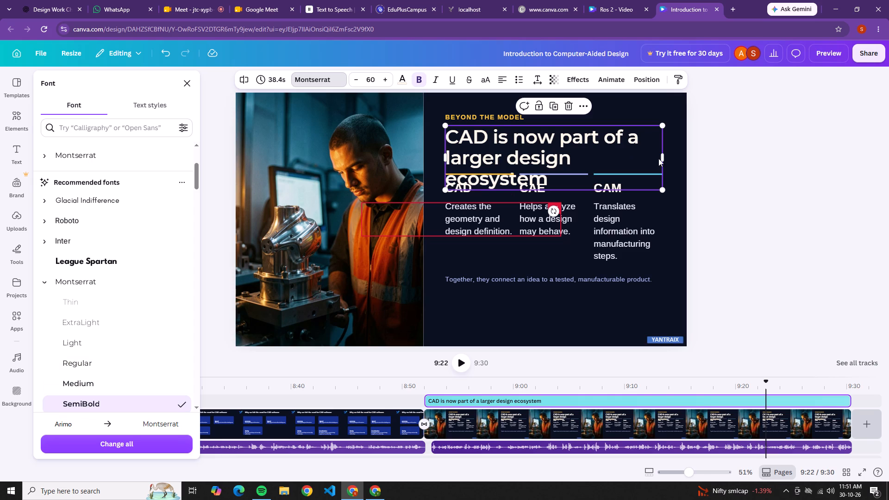
drag(662, 190, 654, 179)
drag(657, 159, 680, 156)
click(771, 146)
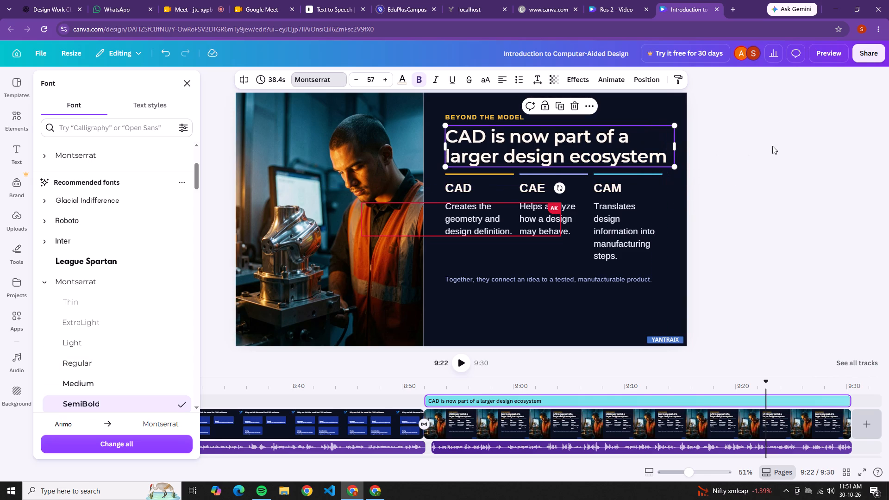
Narrow the BEYOND THE MODEL label's text box to fit its words and recolour the text light blue.
click(669, 202)
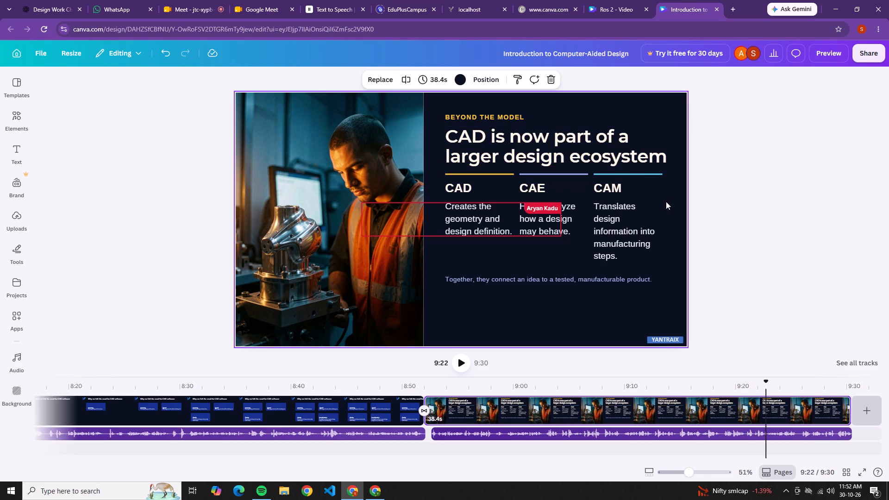
click(518, 124)
click(515, 119)
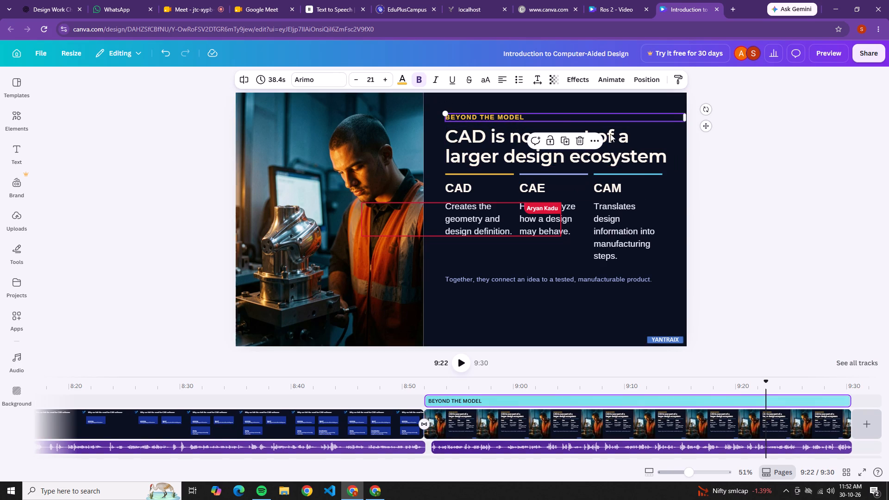
drag(685, 116, 636, 116)
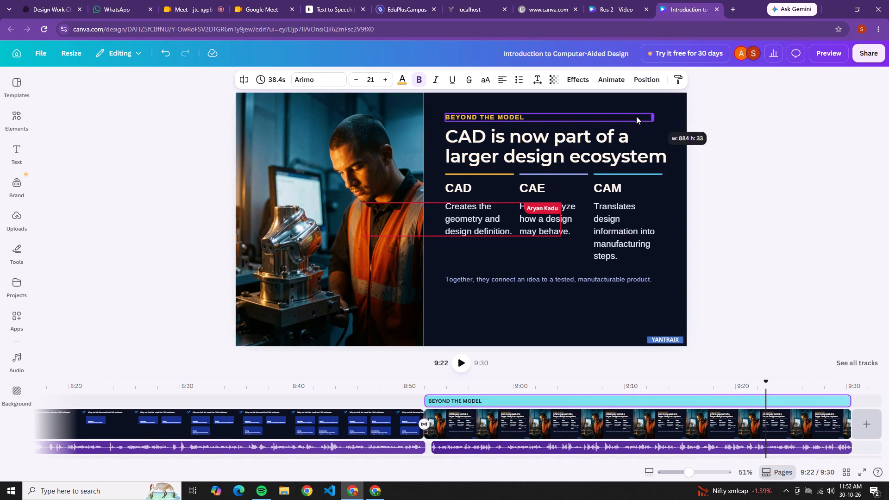
drag(636, 116, 528, 113)
click(404, 74)
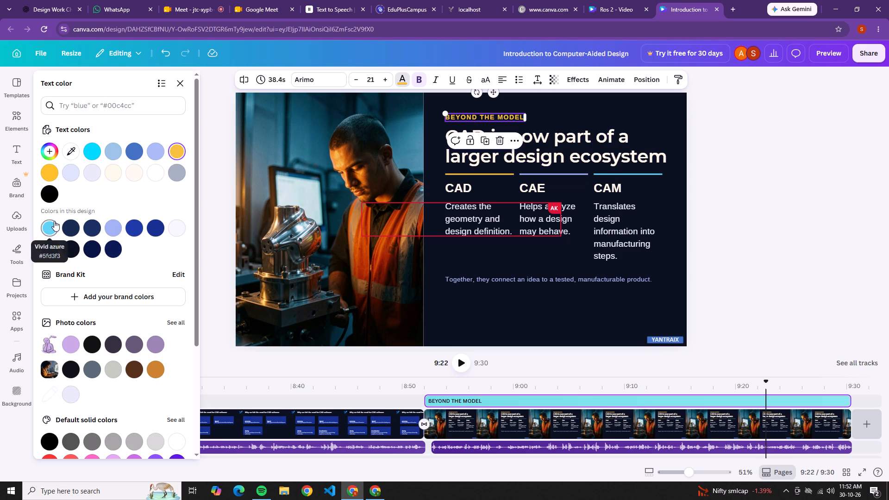
click(78, 170)
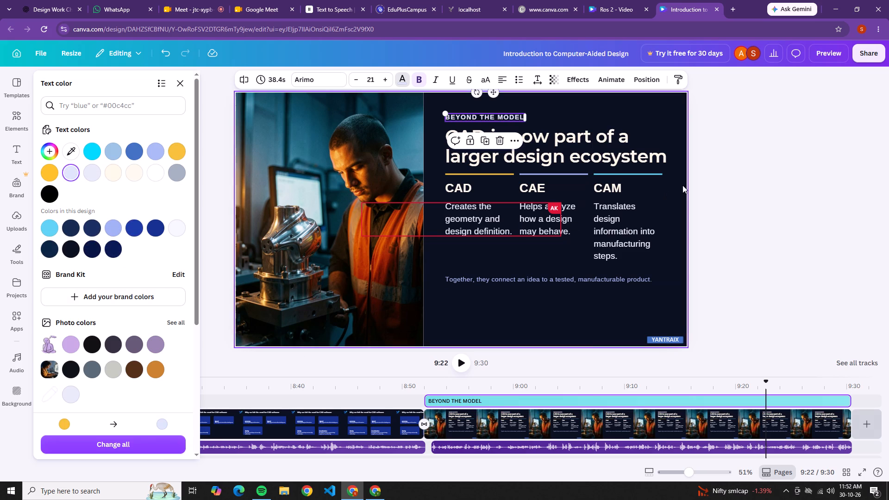
click(736, 186)
click(736, 186)
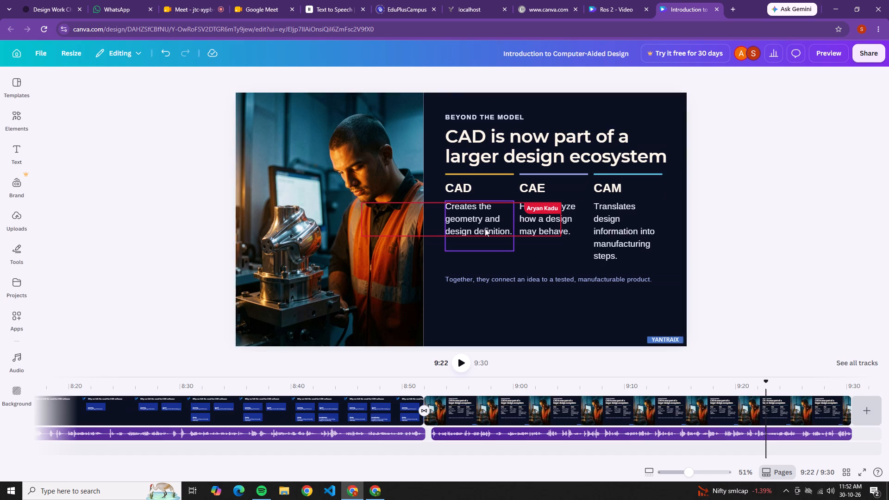
Set the CAD description in Montserrat Medium, widen its text box slightly and nudge it a little to the left.
click(470, 223)
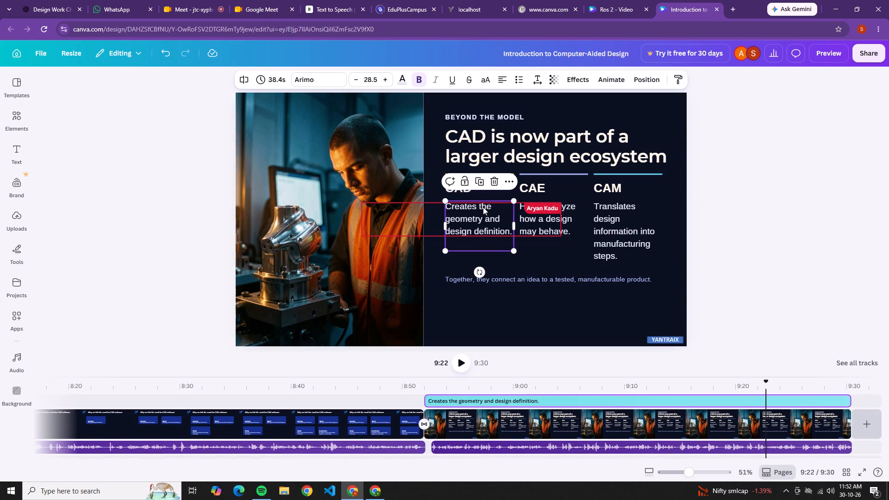
click(313, 85)
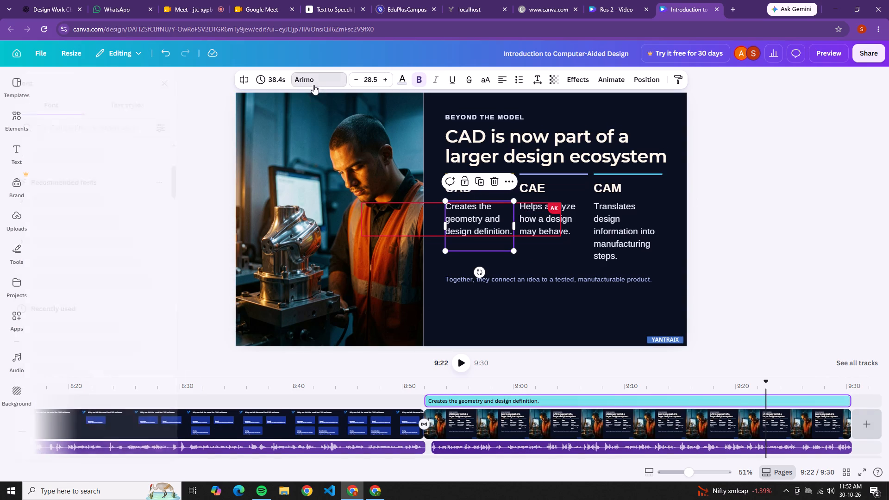
click(53, 281)
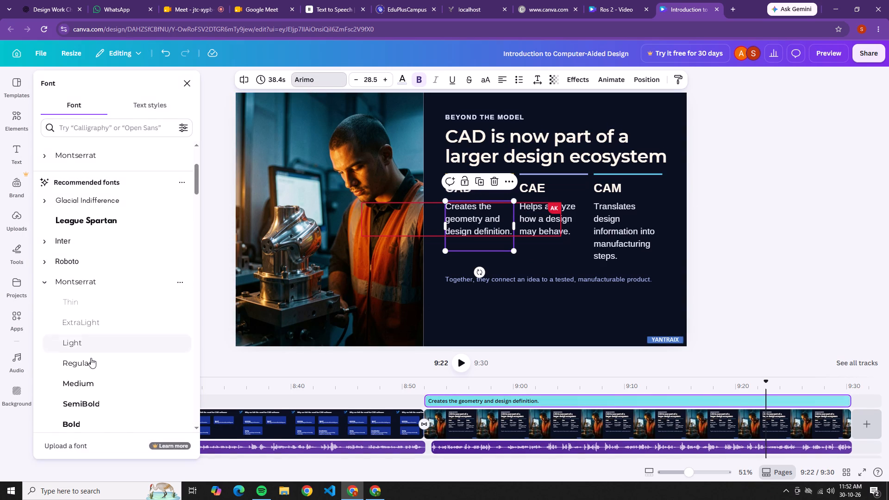
click(95, 380)
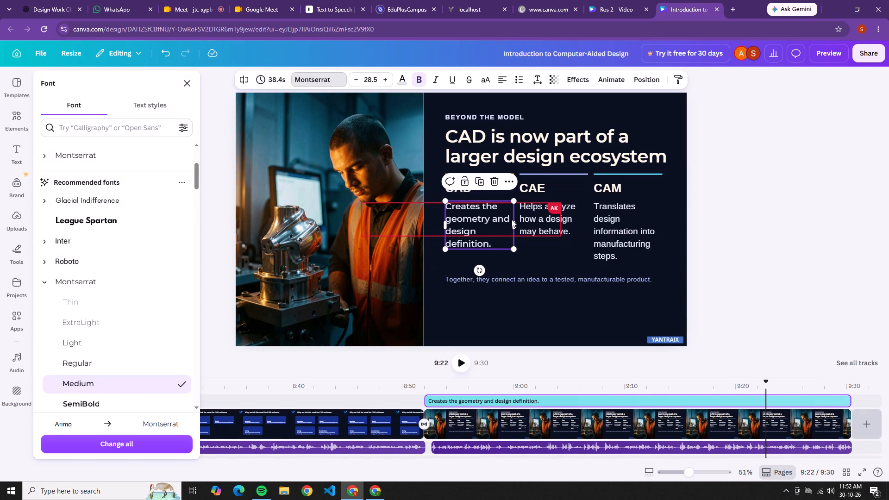
drag(514, 224, 519, 224)
drag(495, 231, 492, 231)
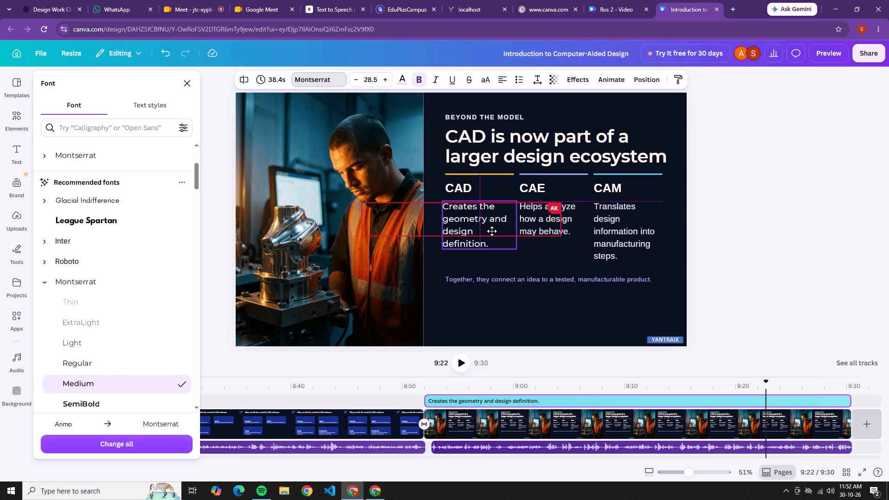
drag(492, 231, 490, 231)
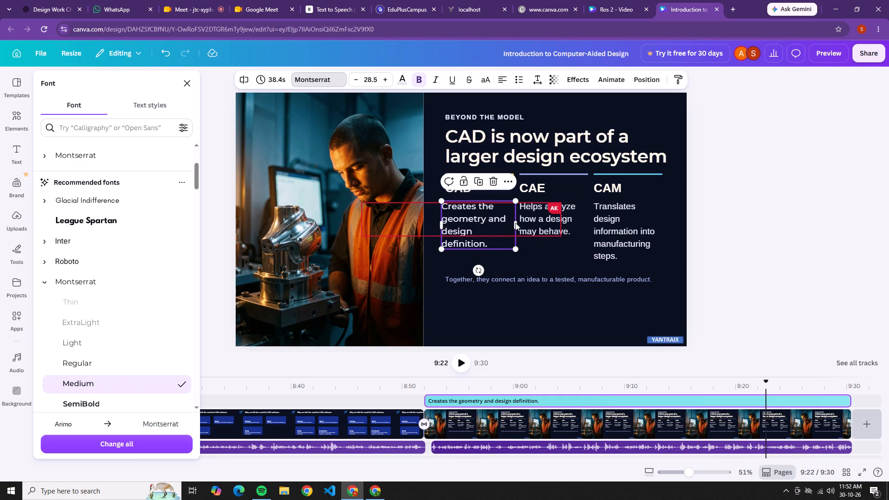
click(518, 223)
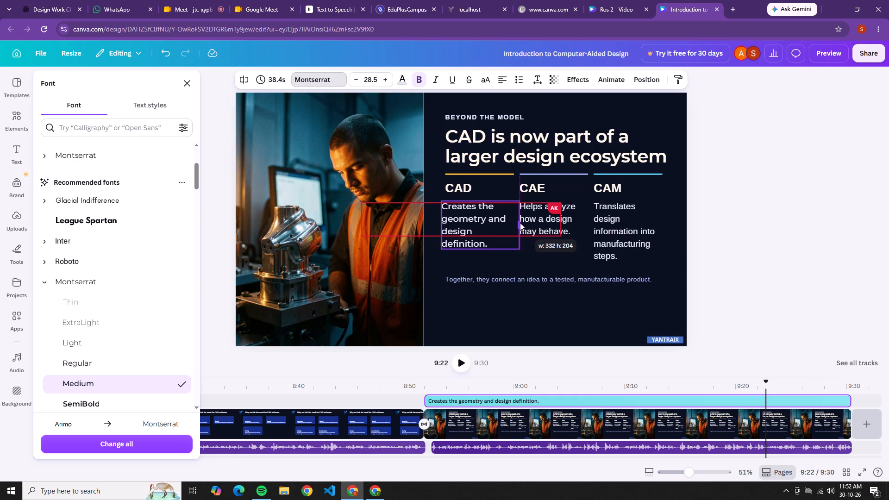
Narrow the CAE description's text box slightly and set its text in Montserrat Medium.
click(540, 215)
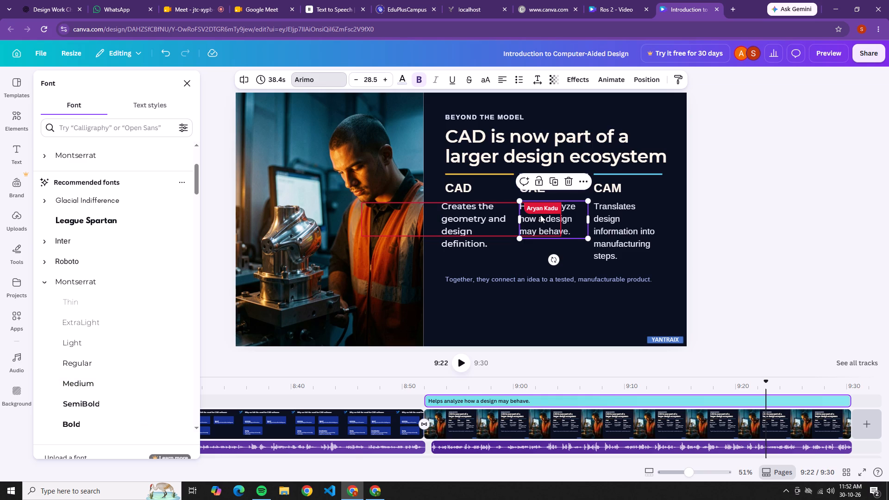
drag(589, 221, 584, 221)
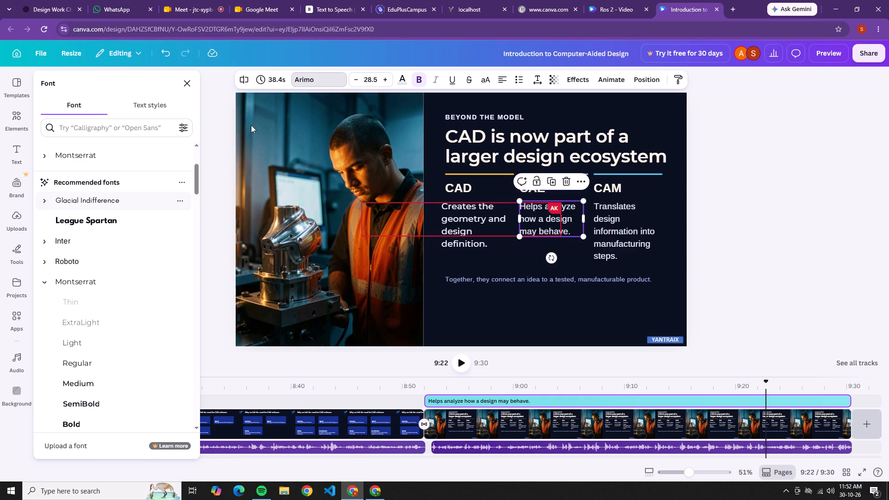
click(83, 382)
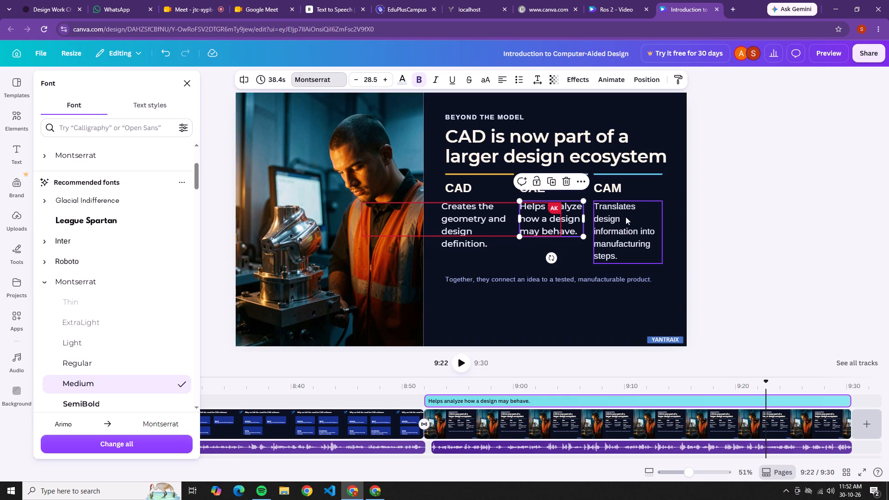
Set the CAM description in Montserrat Medium, widen its text box to fit on four lines and nudge it slightly to the left.
click(626, 217)
click(70, 378)
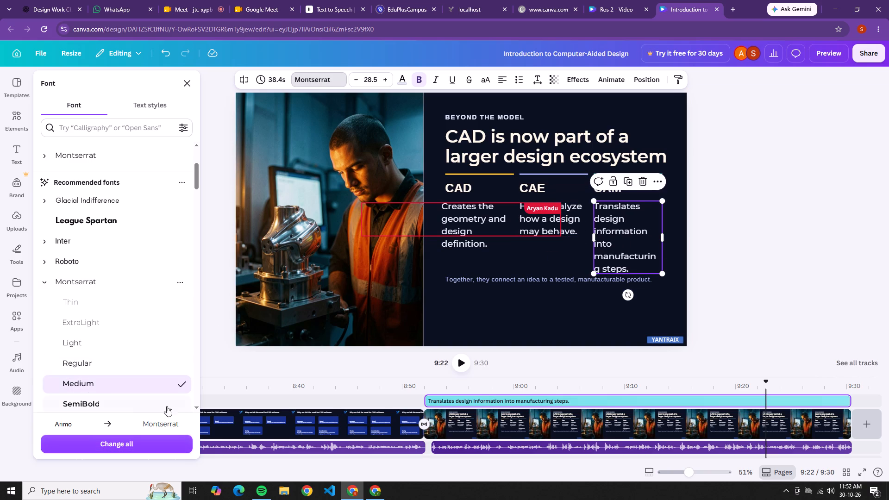
drag(664, 238, 691, 234)
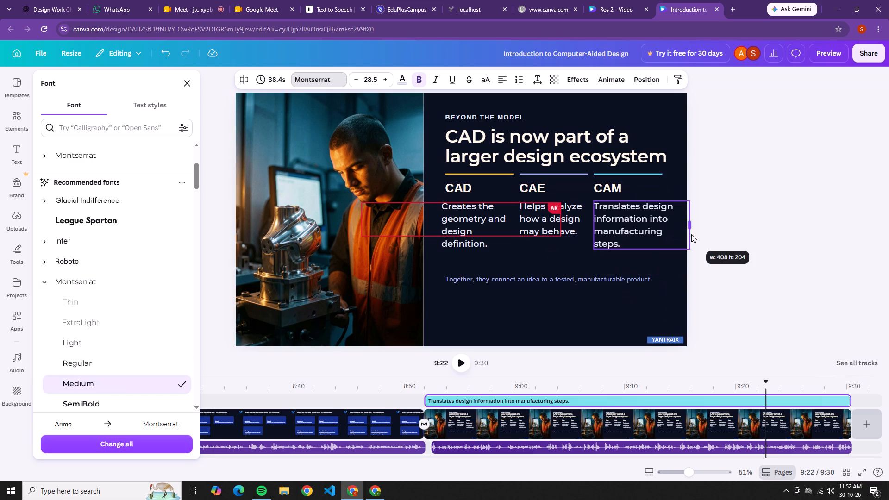
drag(691, 234, 687, 234)
click(653, 227)
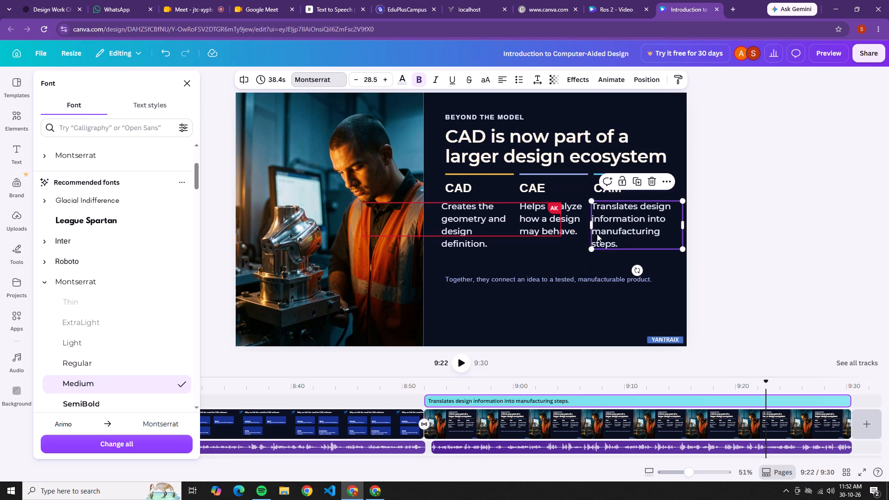
click(798, 182)
click(799, 182)
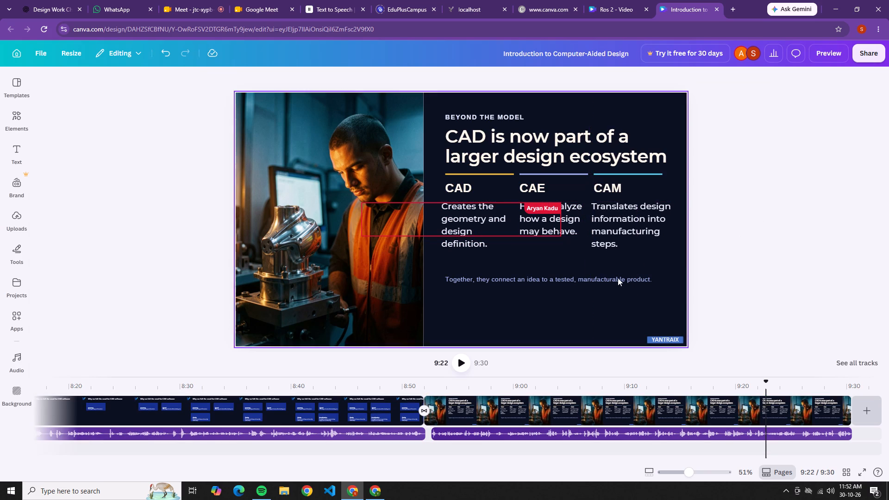
Play the opening seconds of the design ecosystem slide's narration in short bursts, then return the playhead to 8:52.
click(429, 382)
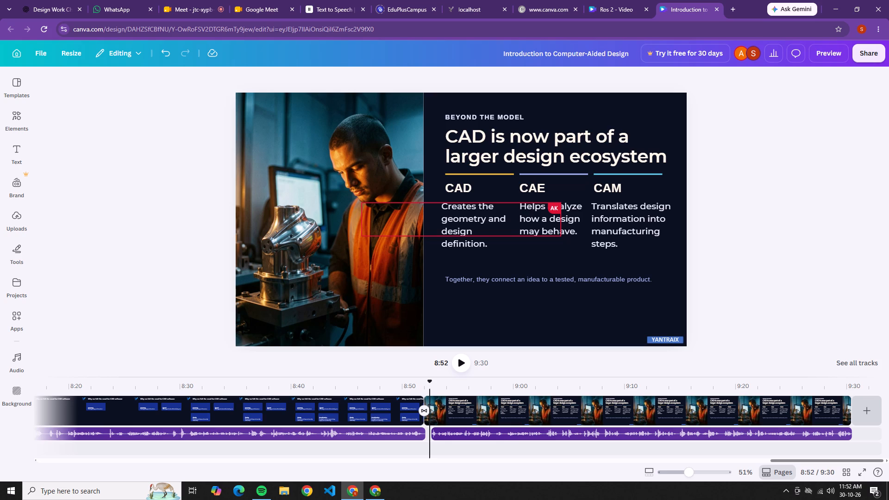
click(460, 363)
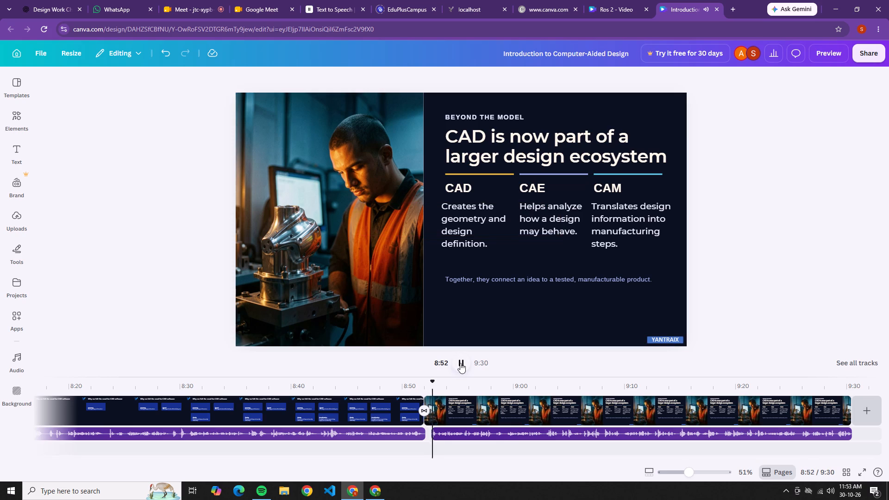
click(461, 363)
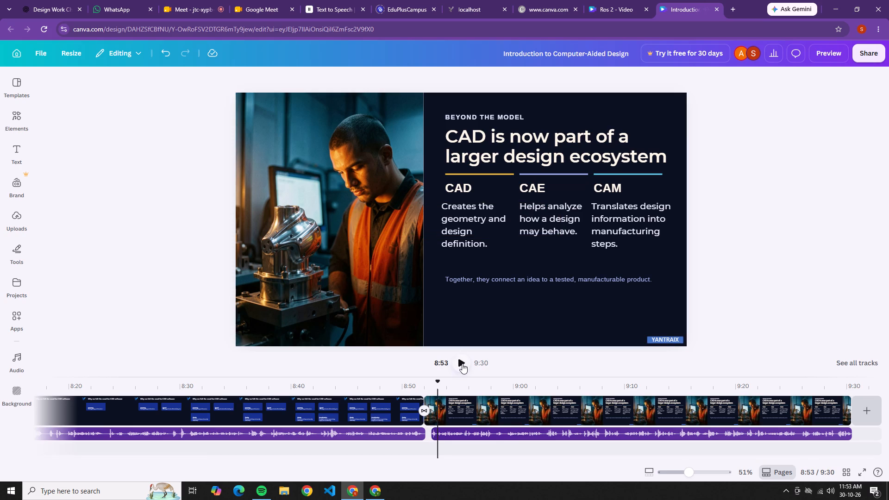
click(462, 363)
click(462, 363)
double_click(462, 363)
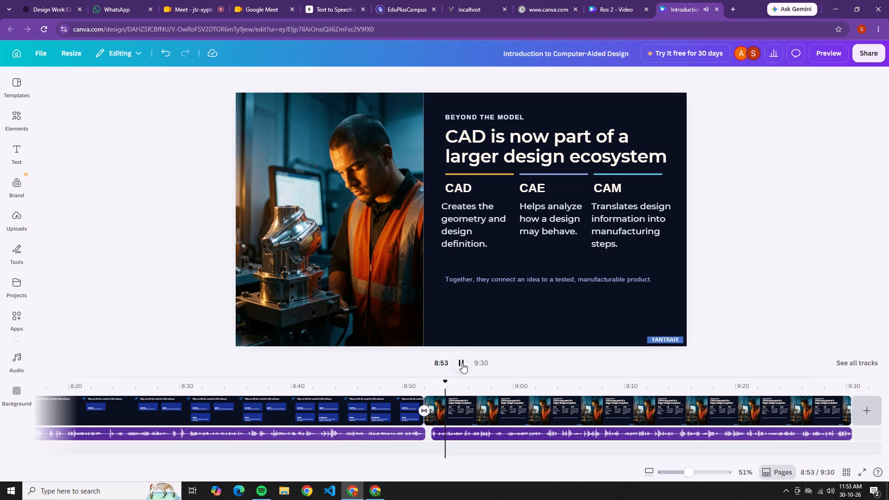
double_click(462, 363)
double_click(462, 363)
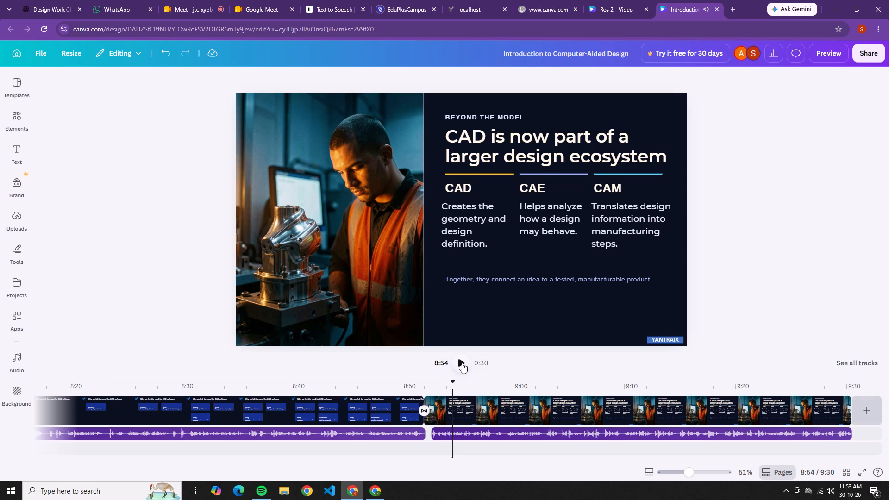
click(462, 363)
click(462, 363)
click(462, 363)
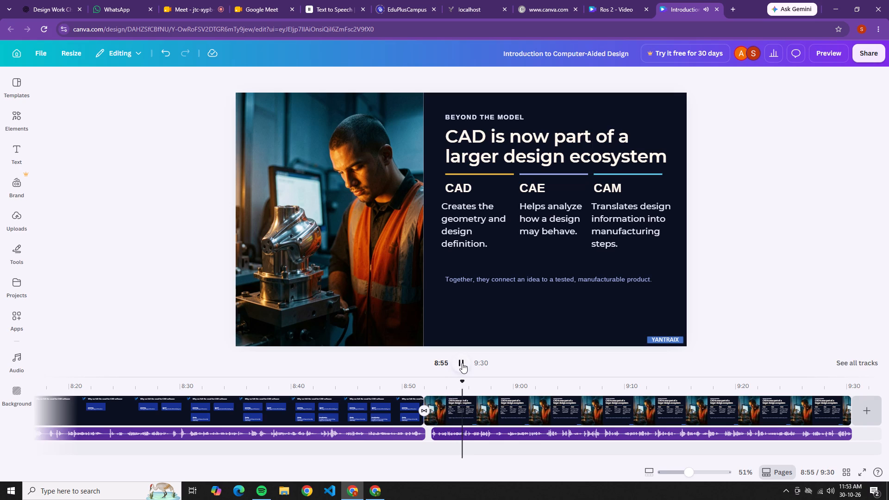
click(462, 363)
click(429, 379)
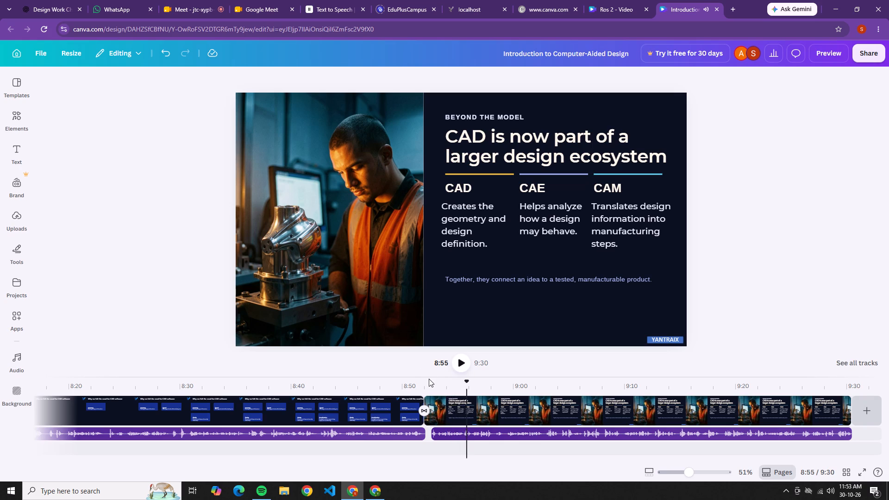
click(430, 389)
Apply the Wipe animation to the photo of the worker on the design ecosystem slide.
click(298, 255)
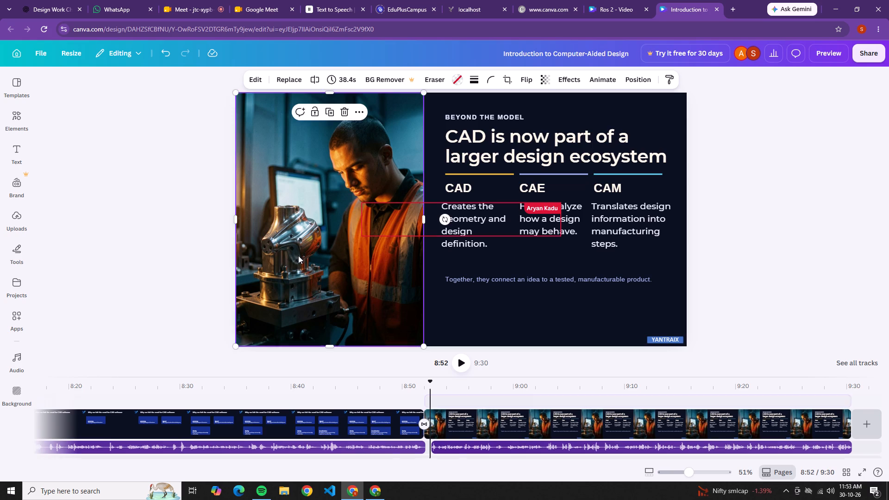
click(307, 259)
click(307, 259)
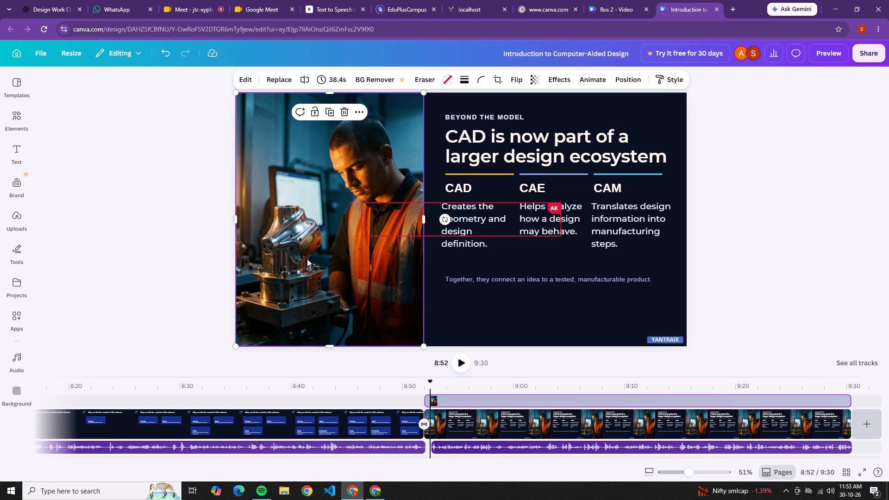
click(597, 76)
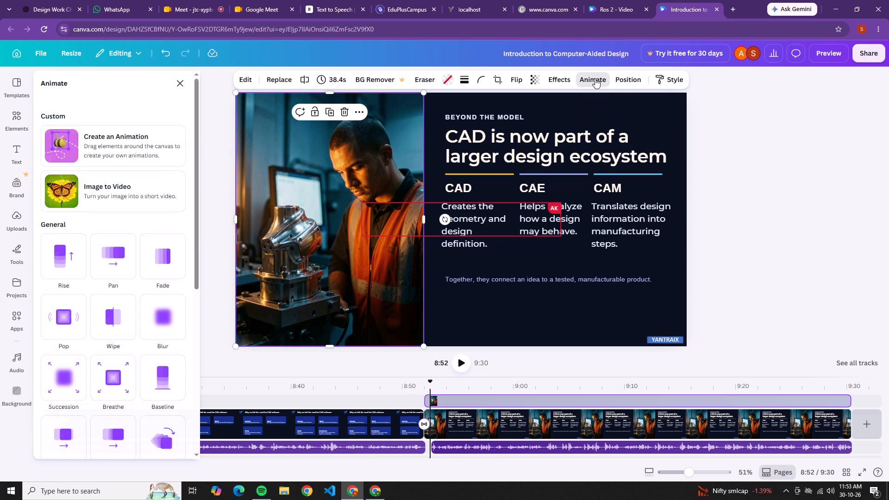
click(104, 323)
Apply the Typewriter animation to the slide's title and to the BEYOND THE MODEL label.
click(501, 156)
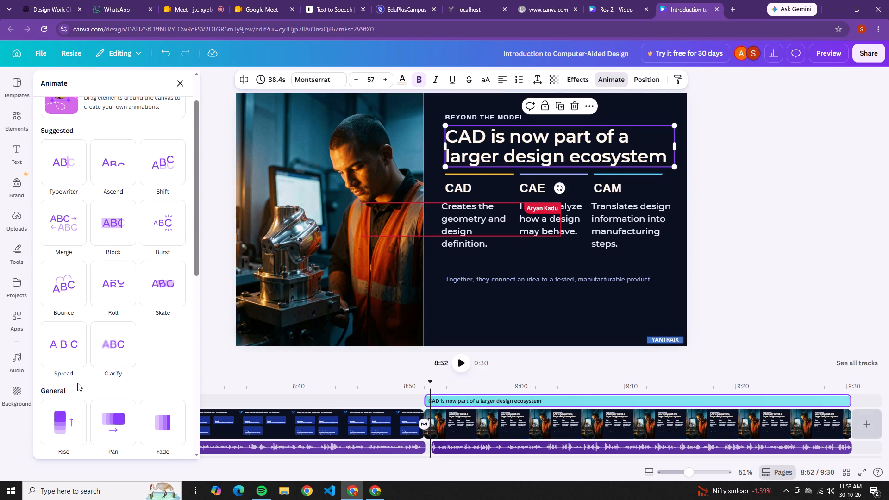
click(60, 184)
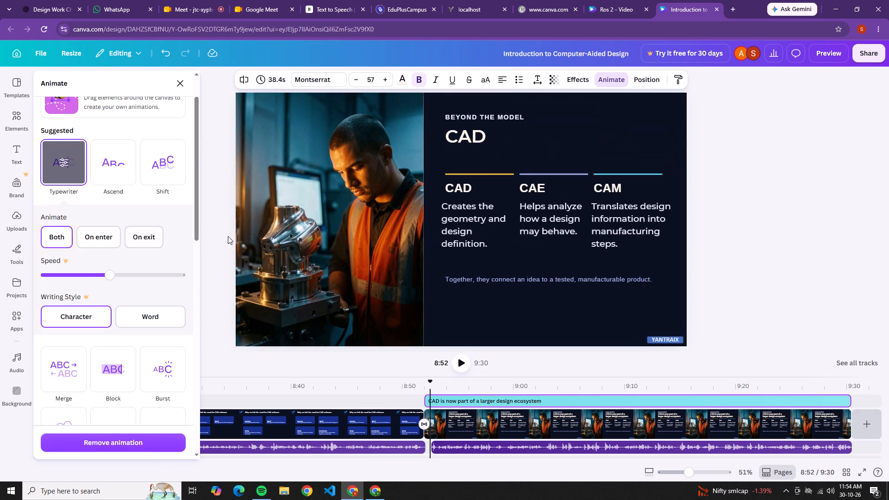
click(464, 114)
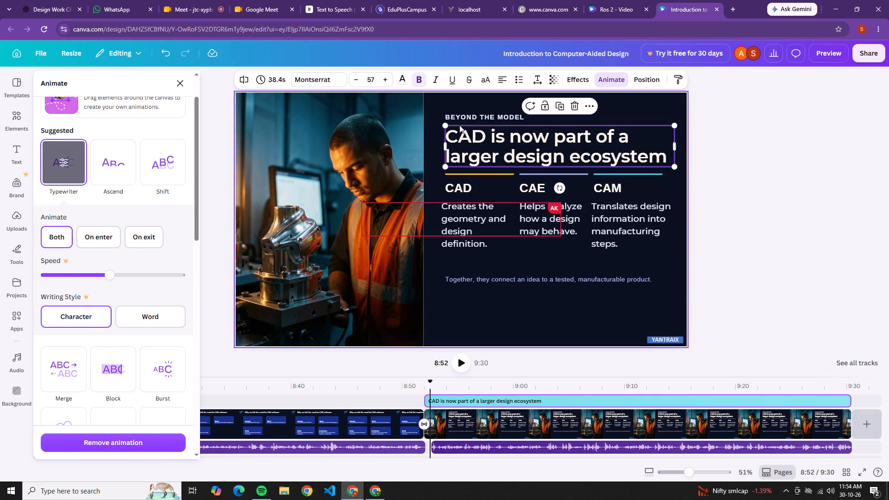
click(469, 114)
click(75, 178)
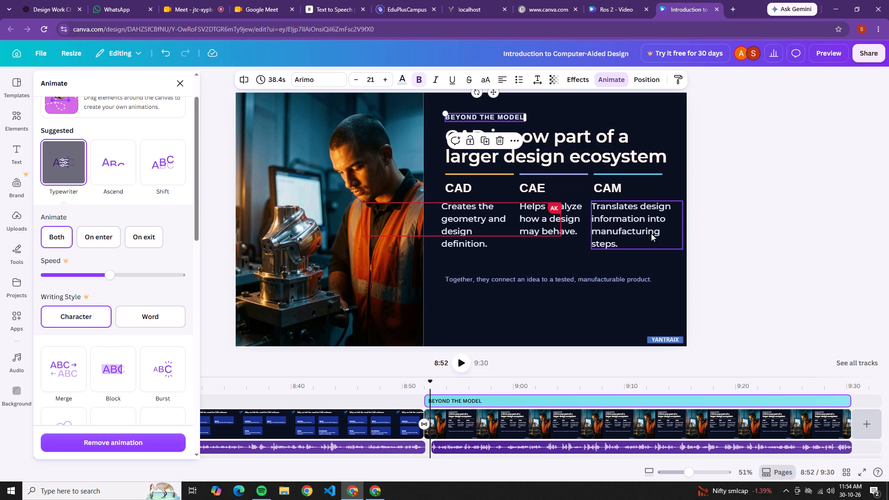
Apply the Pan animation to each of the three coloured lines above the CAD, CAE and CAM headings.
click(477, 174)
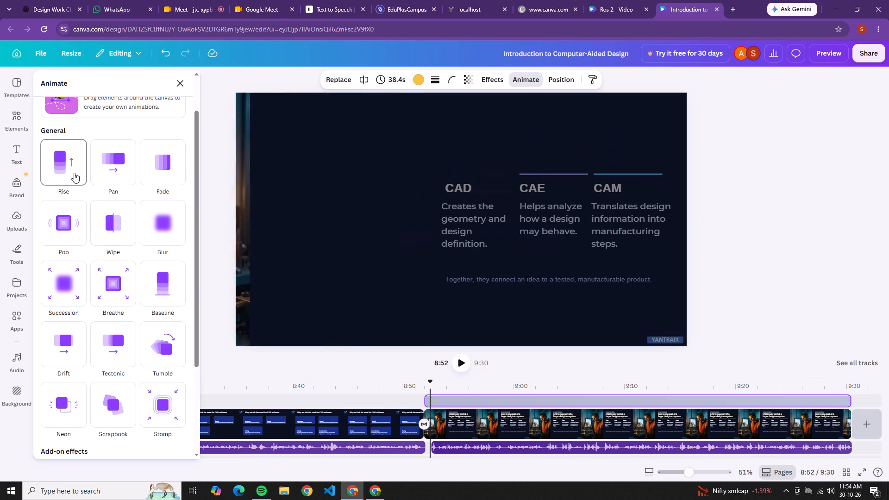
click(105, 171)
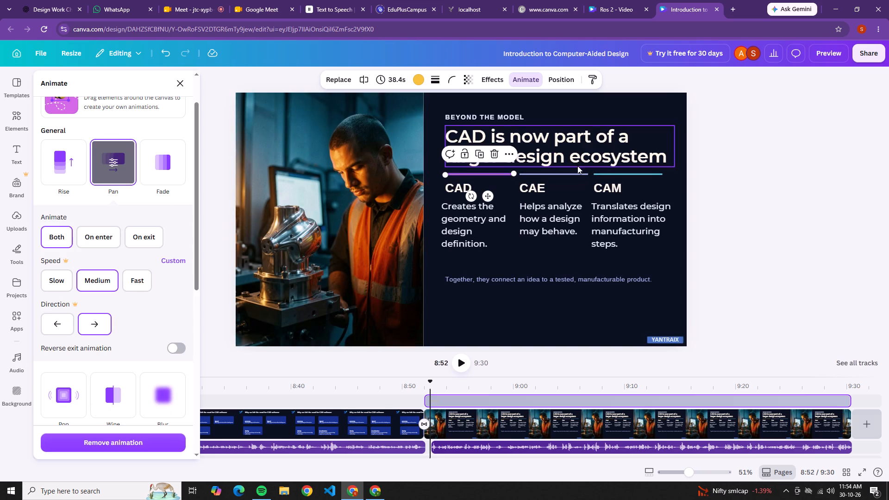
click(570, 173)
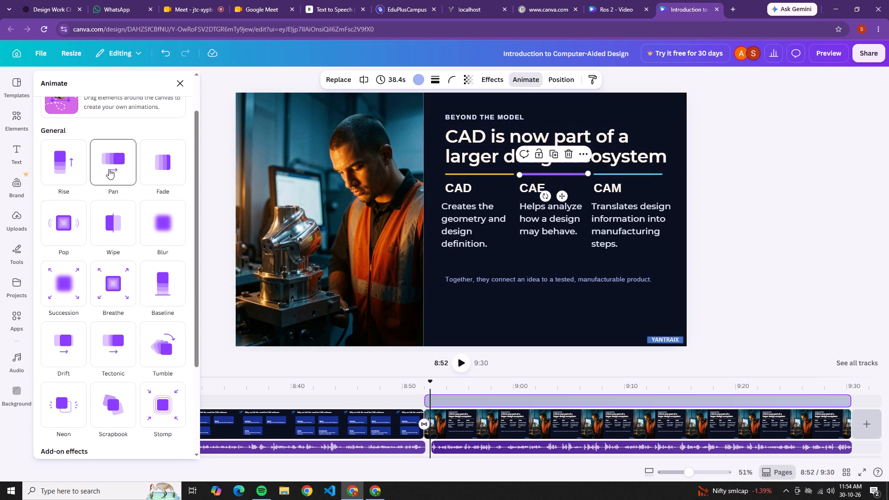
click(110, 169)
click(638, 173)
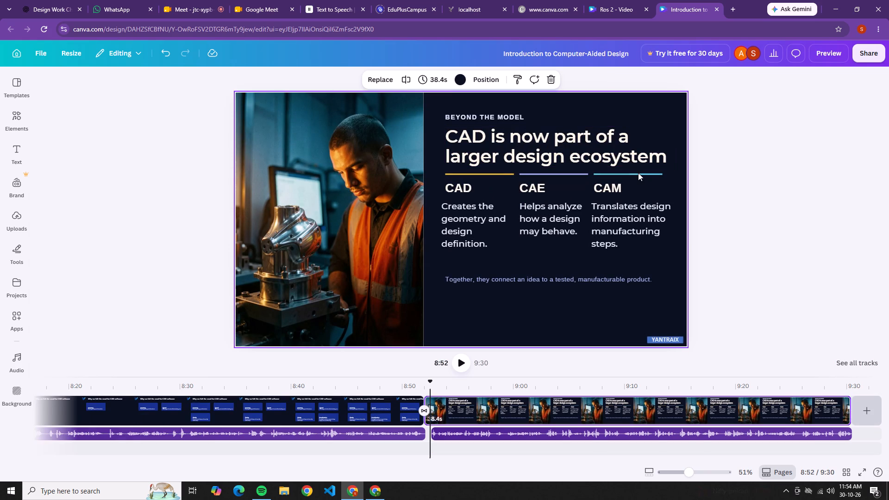
click(638, 174)
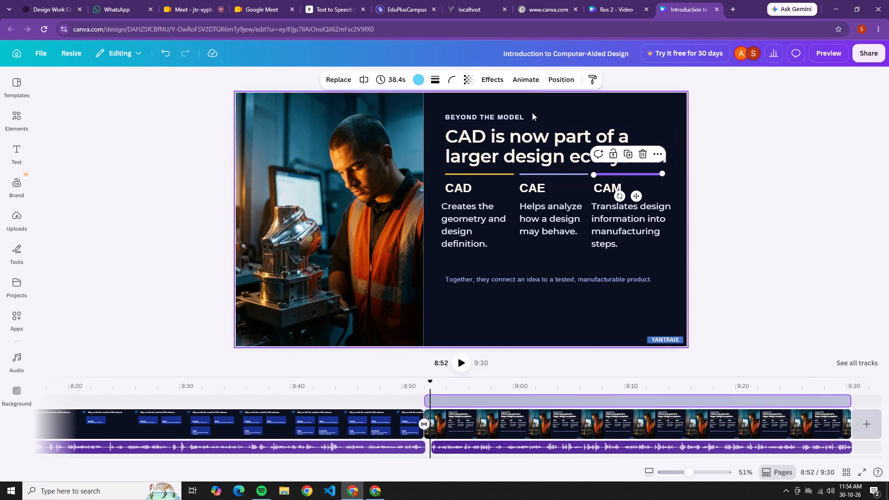
click(526, 78)
click(111, 209)
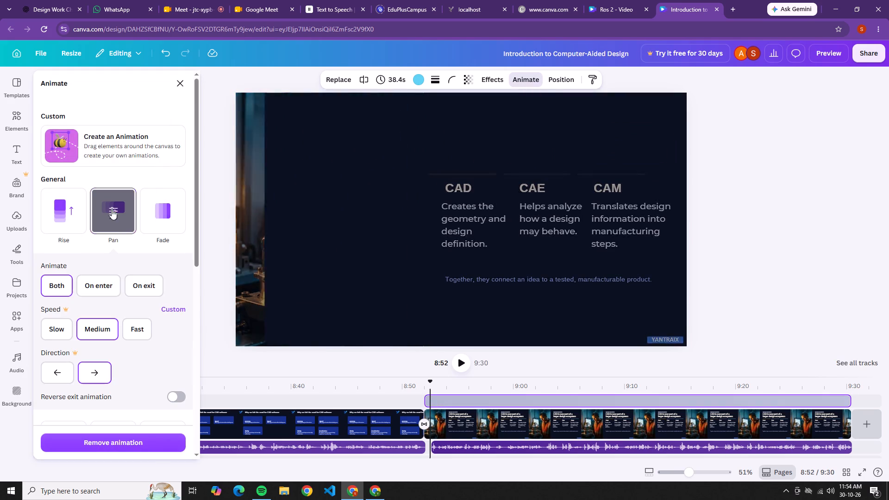
click(792, 226)
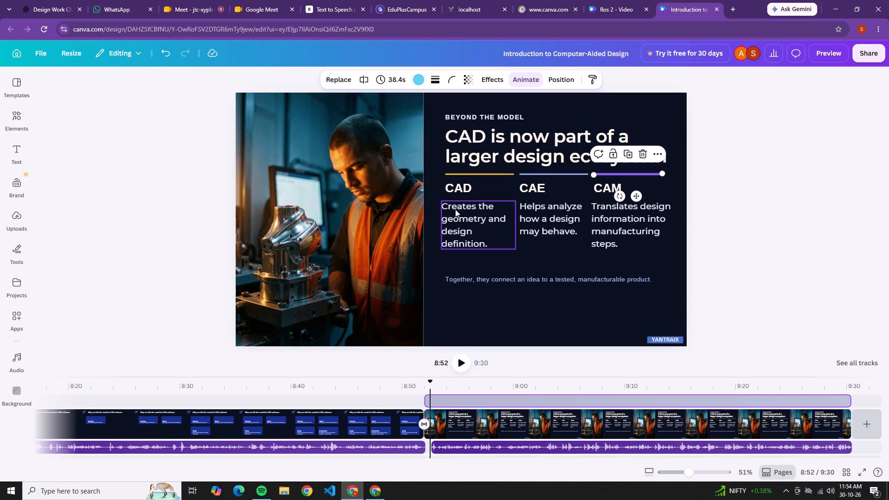
Narrow the CAD heading's text box to fit closely around its word.
click(460, 192)
drag(515, 189, 514, 189)
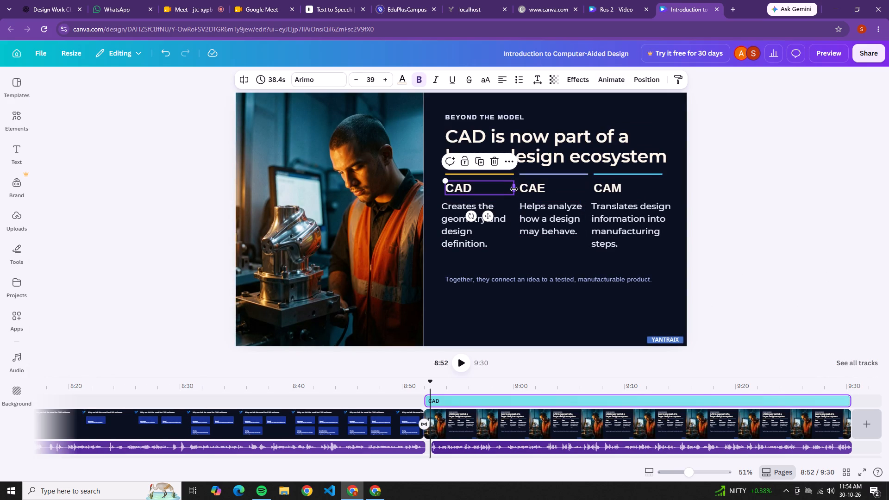
drag(514, 189, 495, 186)
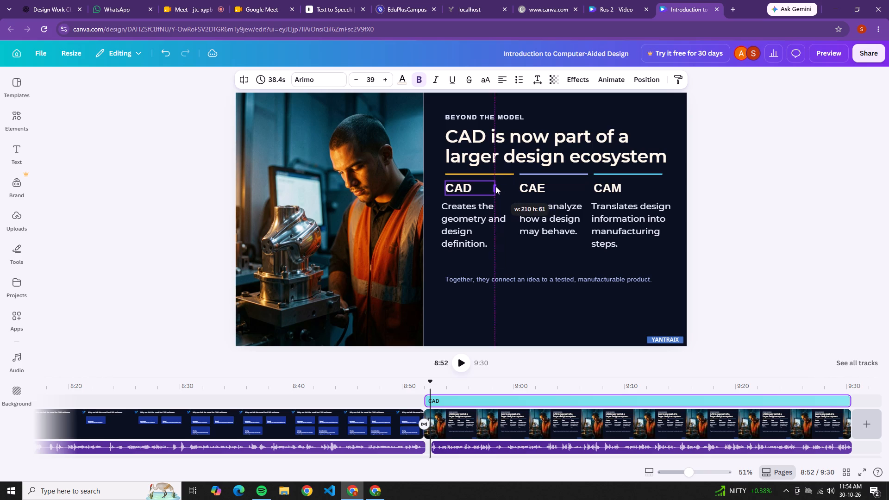
drag(495, 186, 479, 183)
Apply the Block animation to the CAD, CAE and CAM headings.
click(607, 77)
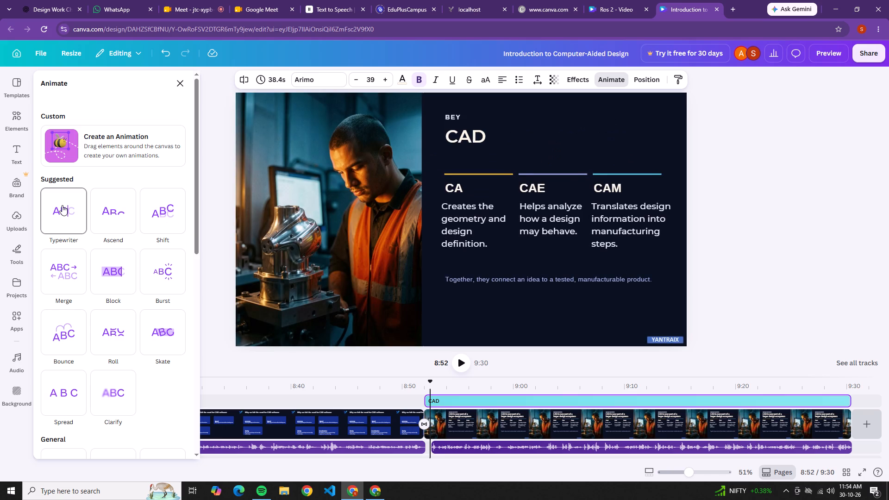
click(119, 280)
click(533, 192)
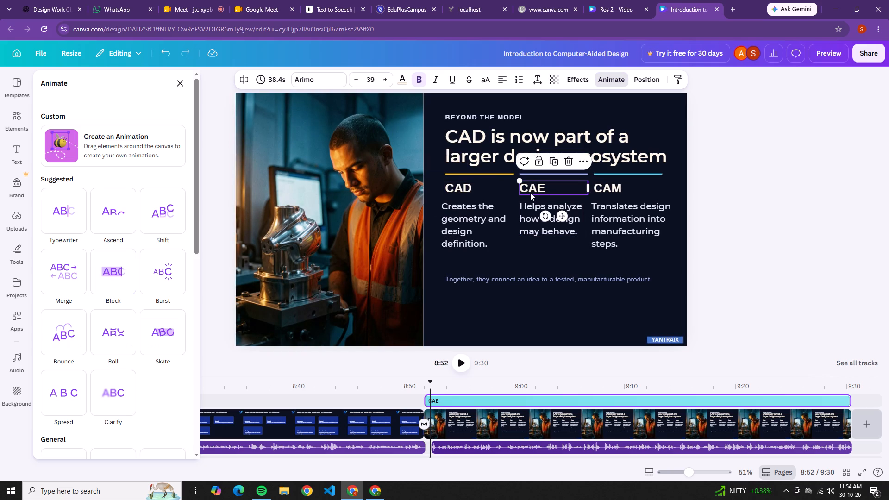
click(119, 273)
click(615, 191)
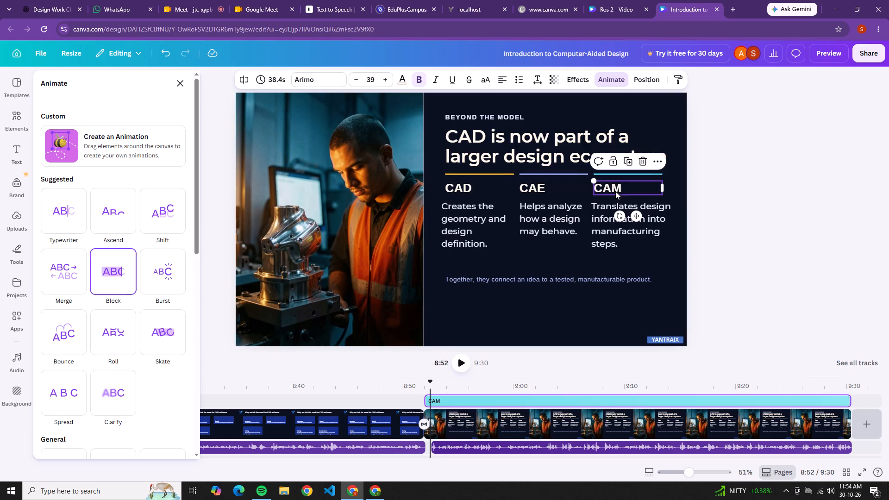
click(120, 280)
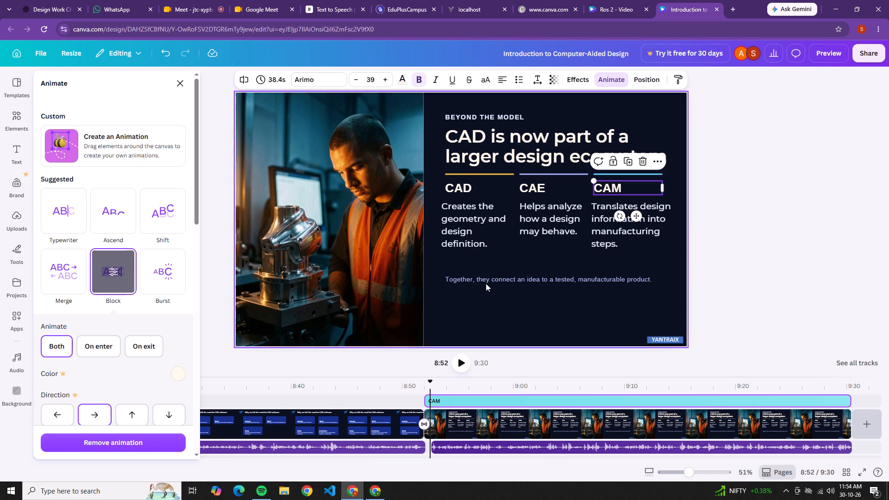
Apply the Block animation to the three description texts under the CAD, CAE and CAM headings.
click(472, 221)
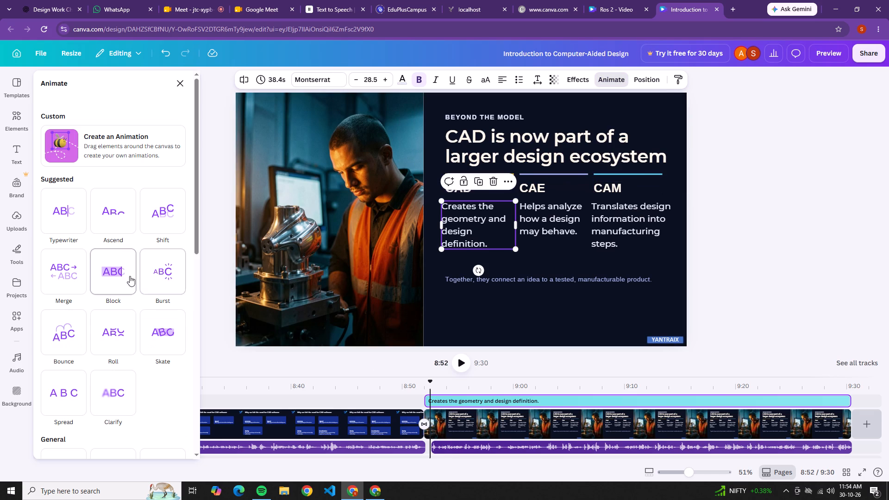
click(125, 277)
click(570, 214)
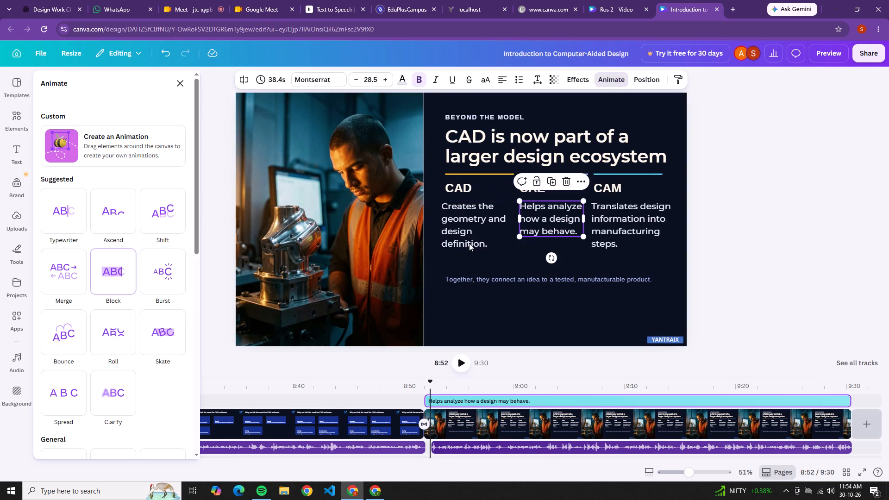
click(130, 269)
click(650, 219)
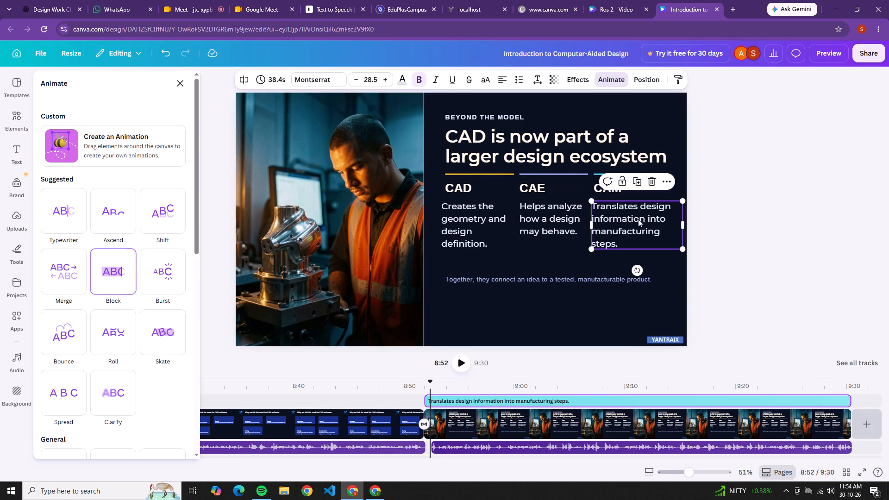
click(101, 278)
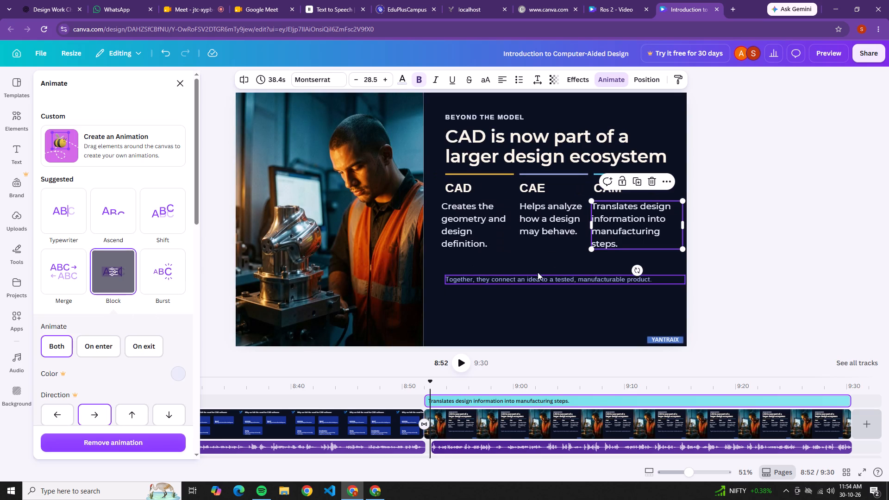
Apply the Merge animation to the closing sentence beginning "Together, they connect an idea".
click(537, 276)
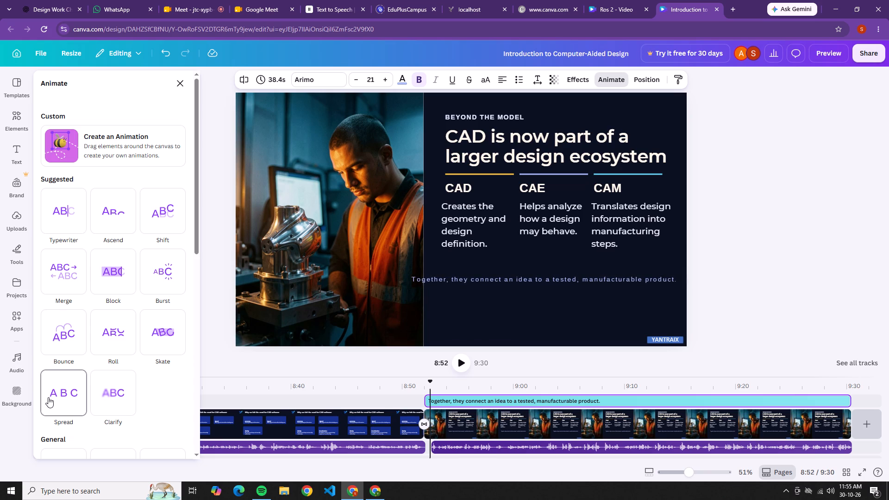
click(56, 286)
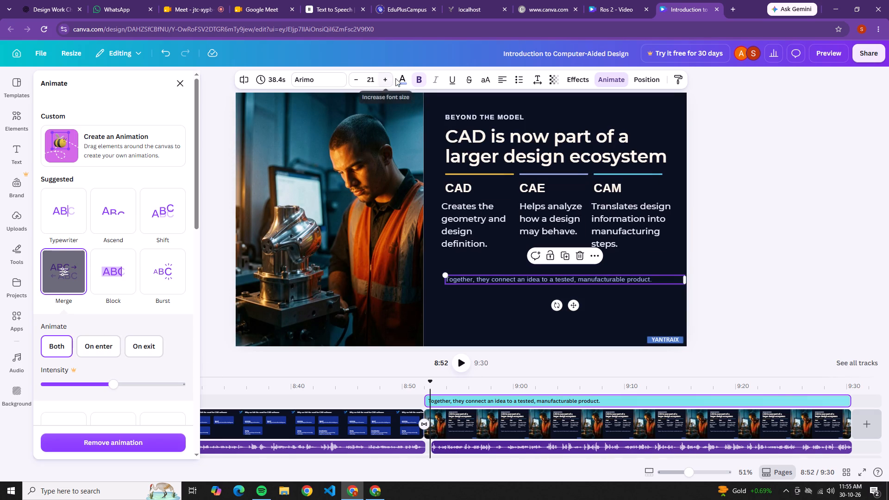
Change the closing sentence's font to Montserrat SemiBold.
click(301, 74)
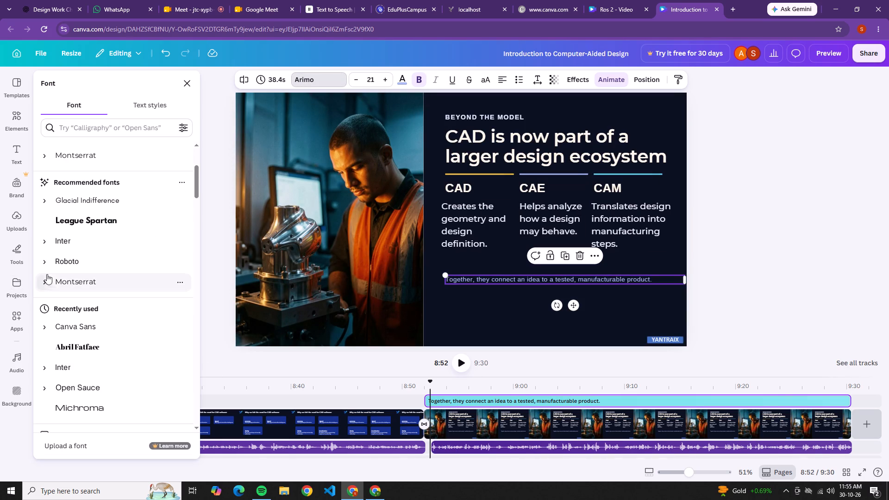
click(50, 281)
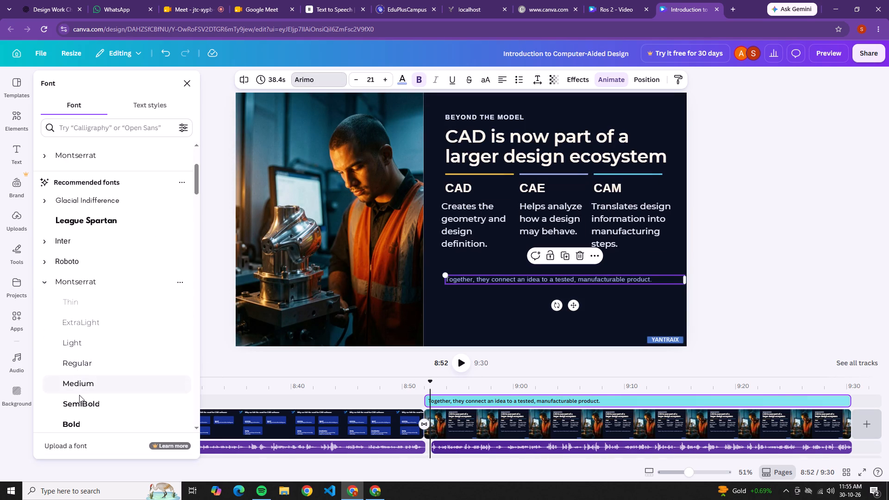
click(79, 395)
click(79, 399)
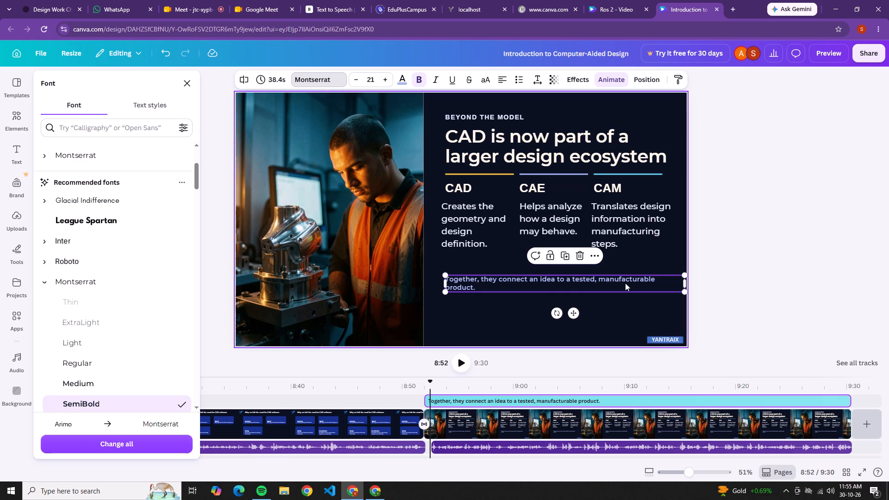
Widen the closing sentence's text box to fit on one line and reposition it centrally in the dark area.
drag(686, 283, 692, 283)
drag(580, 303, 572, 307)
click(567, 309)
click(567, 309)
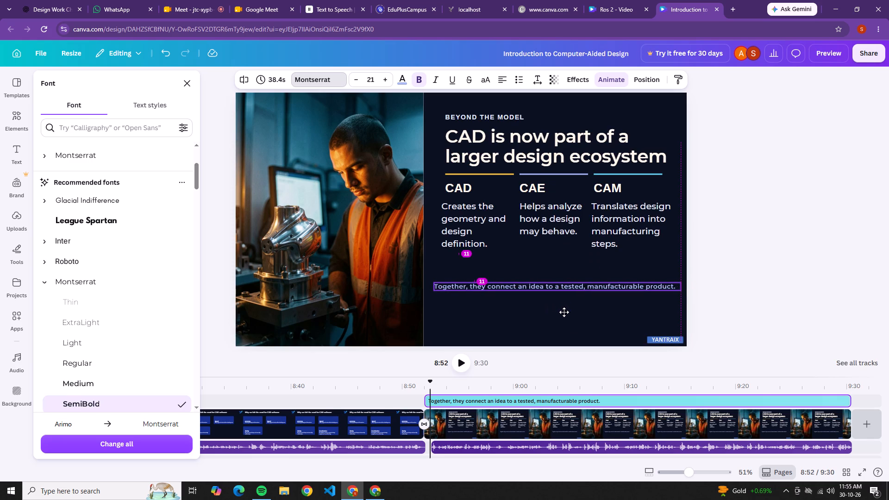
Change the closing sentence's text colour to white.
click(402, 81)
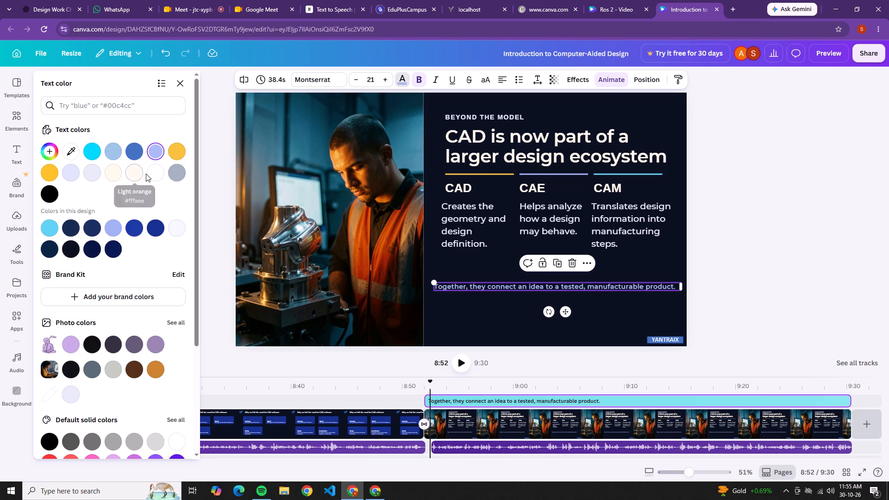
click(149, 174)
click(724, 250)
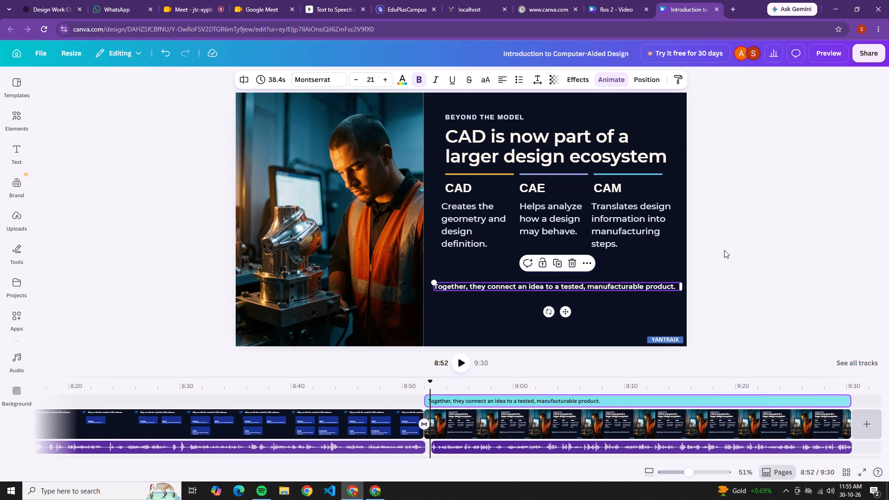
click(724, 250)
Play the narration to find the CAD cue, and trim the CAD heading and its orange line to start at 9:04, lasting 25.6 s.
click(457, 369)
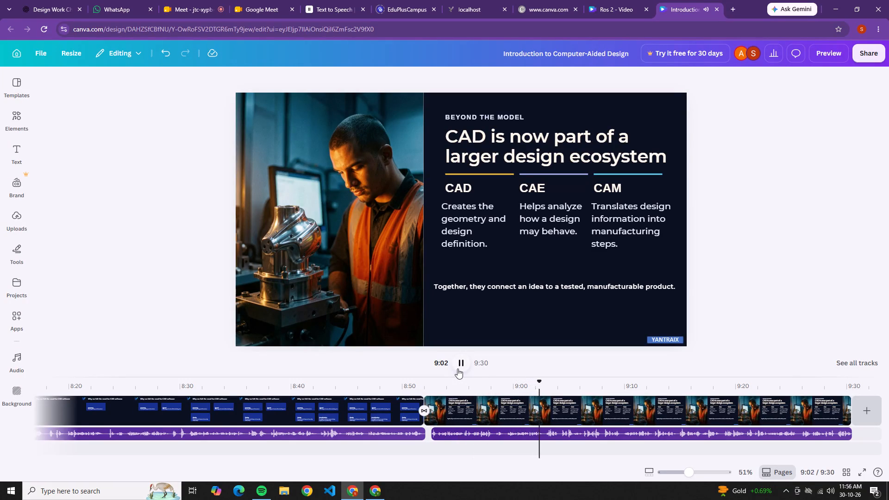
click(457, 369)
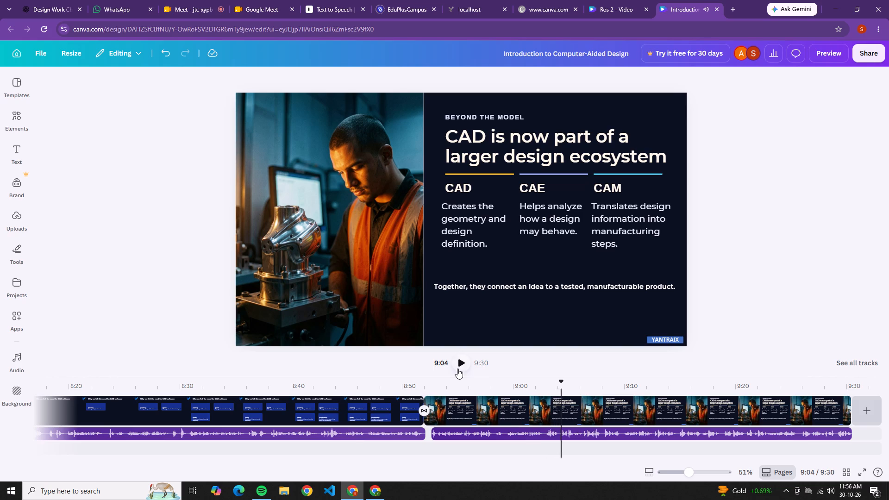
double_click(457, 369)
double_click(457, 369)
click(454, 187)
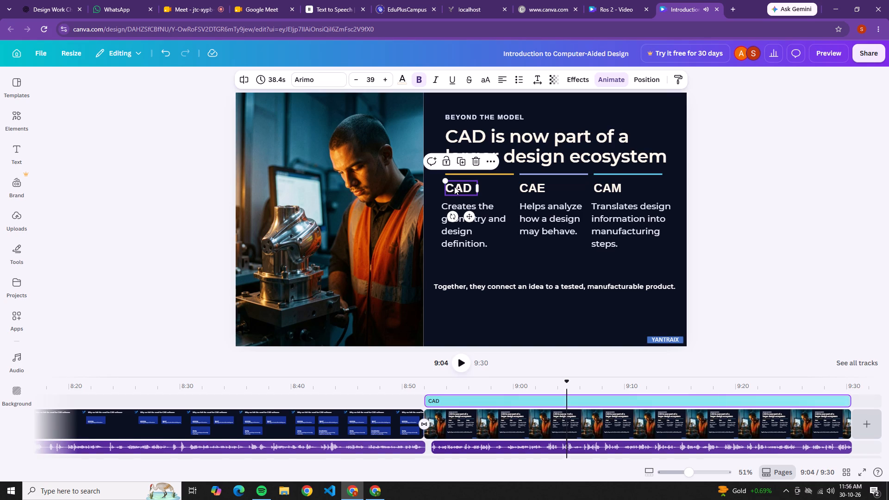
drag(428, 401, 499, 397)
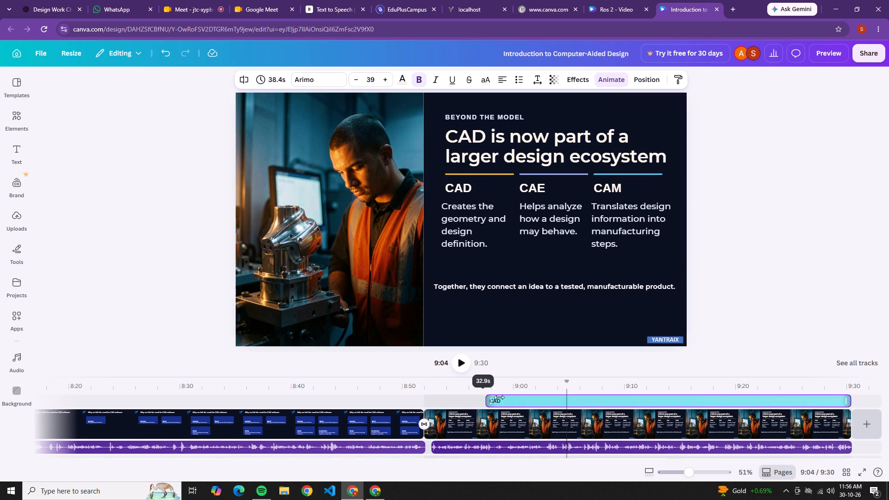
drag(499, 397, 570, 400)
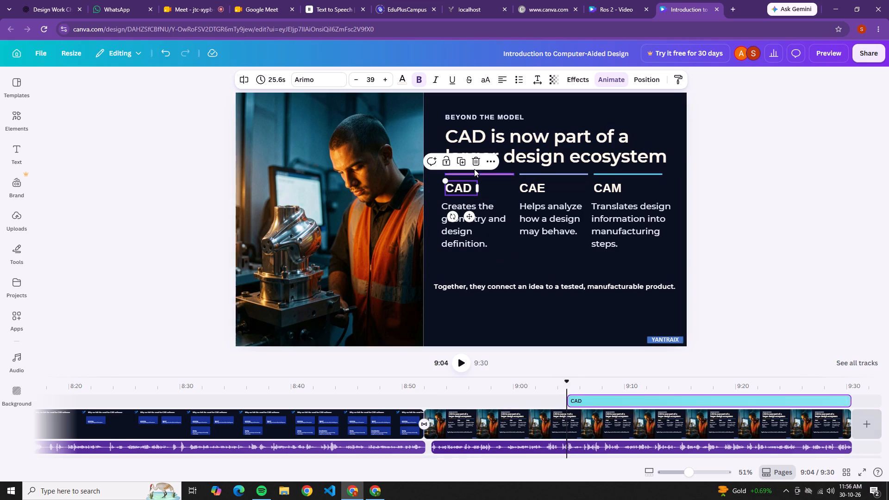
click(476, 175)
click(477, 175)
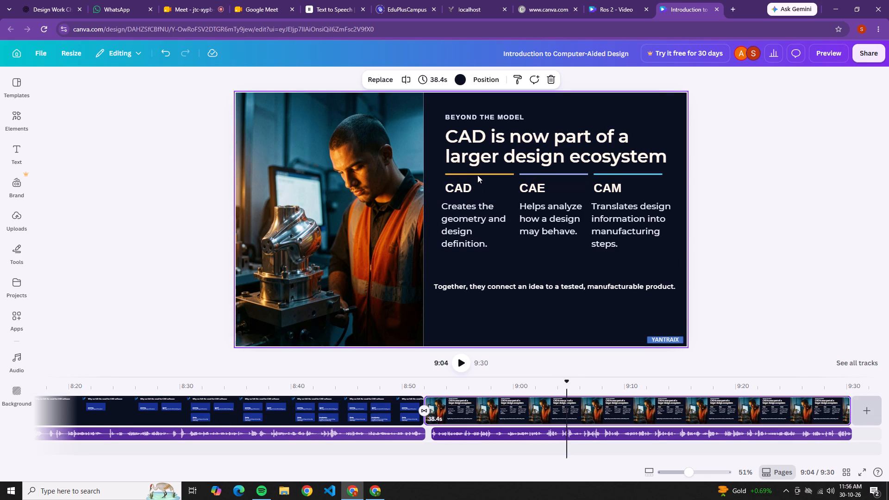
click(478, 174)
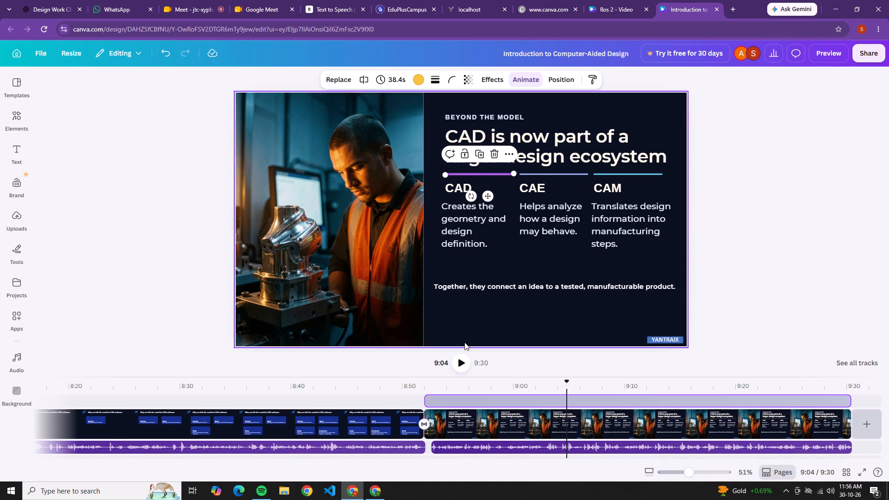
drag(426, 398, 458, 400)
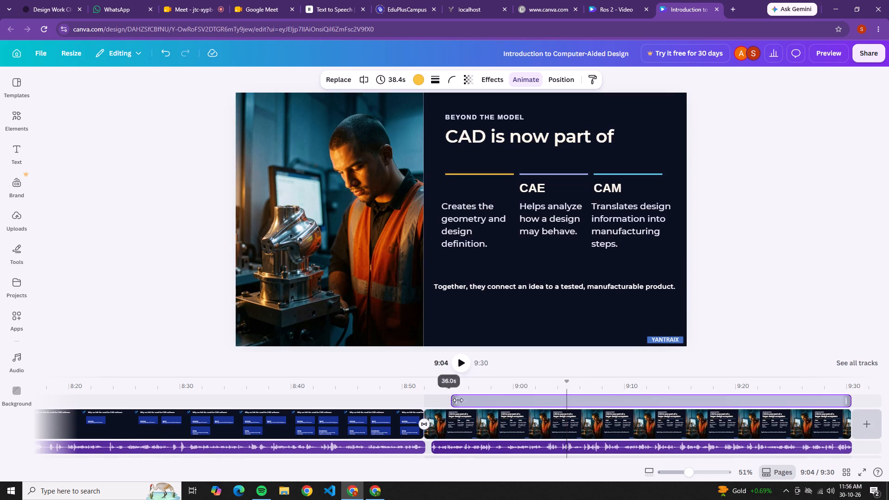
drag(458, 400, 570, 410)
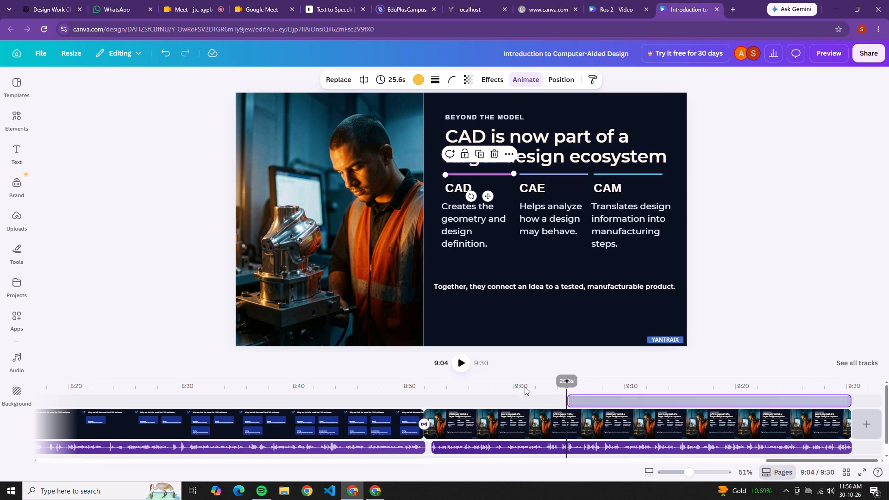
Replay the narration to find the CAE cue, and trim the CAE heading and its purple line to start at 9:05, lasting about 25.2 s.
click(517, 394)
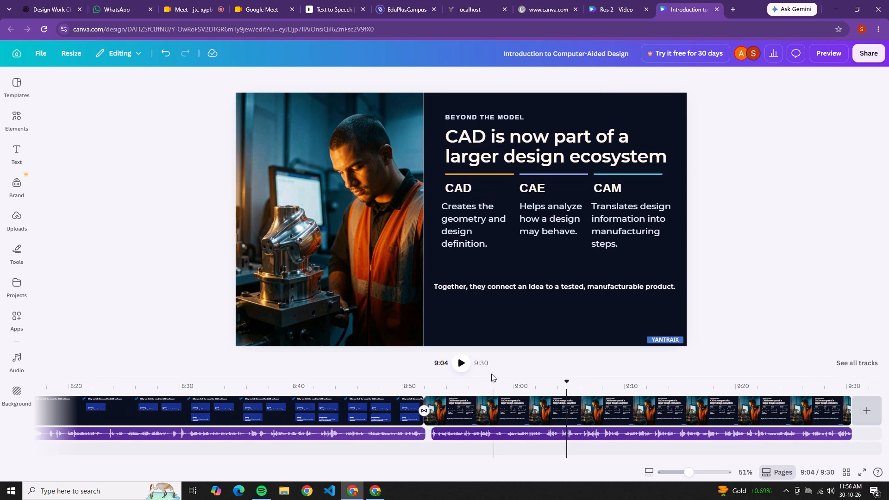
click(551, 390)
click(463, 358)
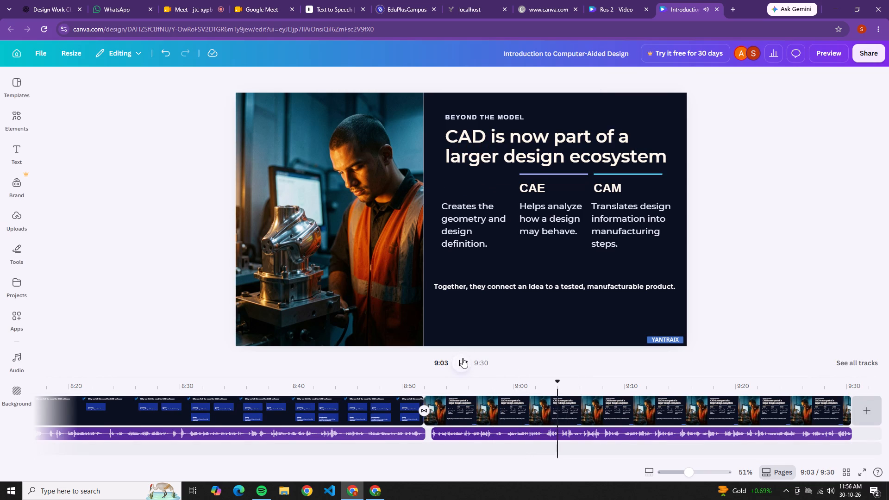
click(463, 358)
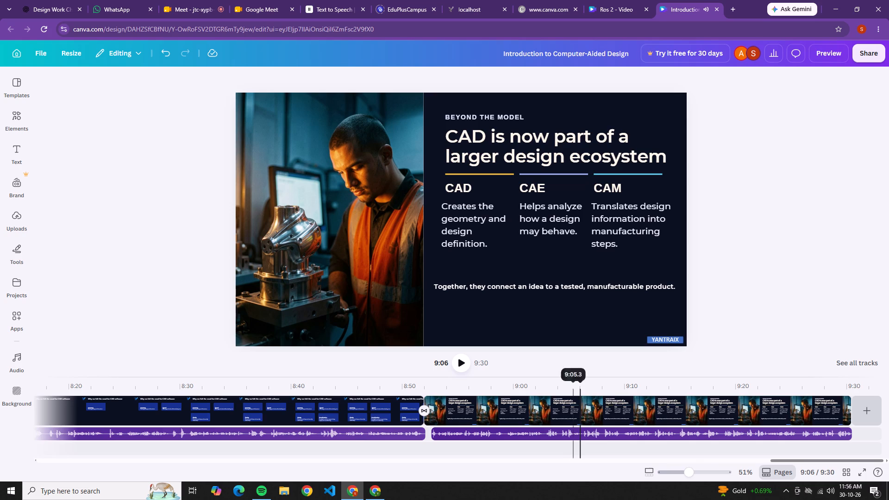
click(575, 387)
click(575, 391)
double_click(457, 360)
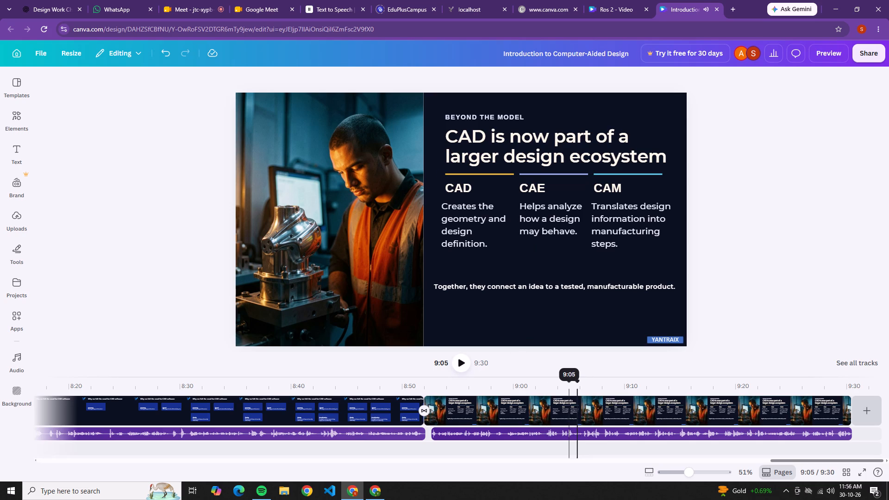
click(569, 387)
double_click(466, 359)
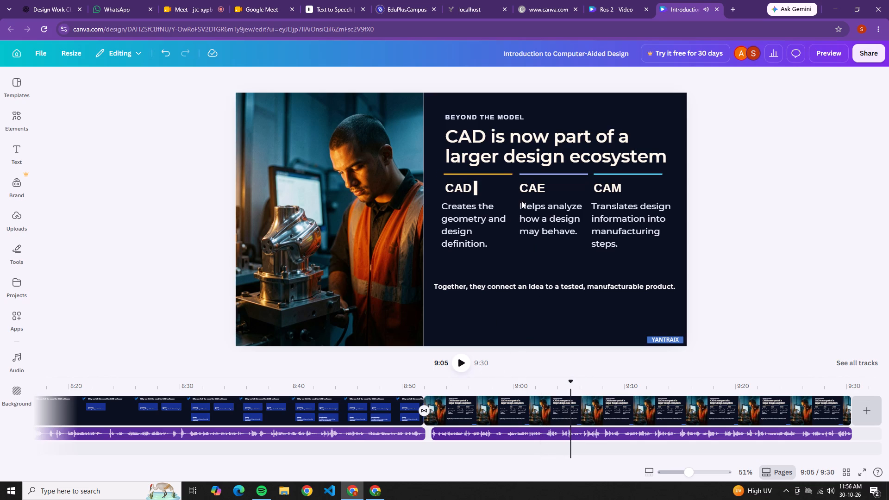
click(533, 176)
click(534, 175)
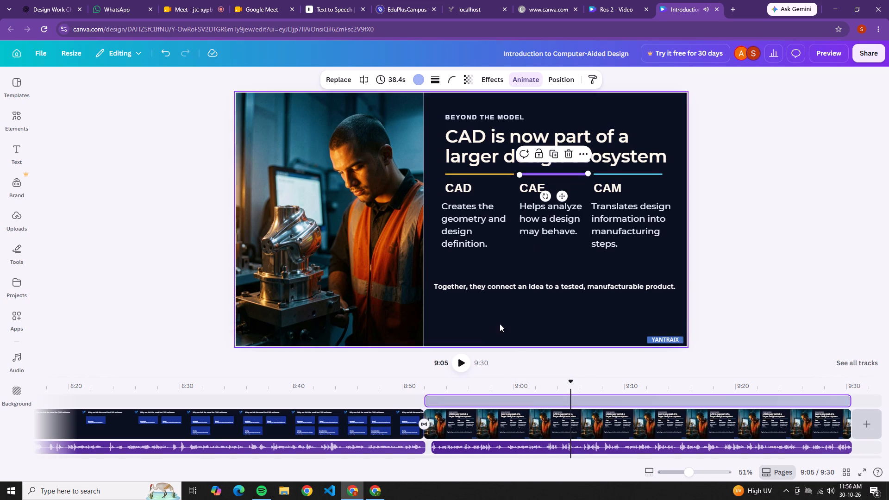
drag(426, 399, 437, 398)
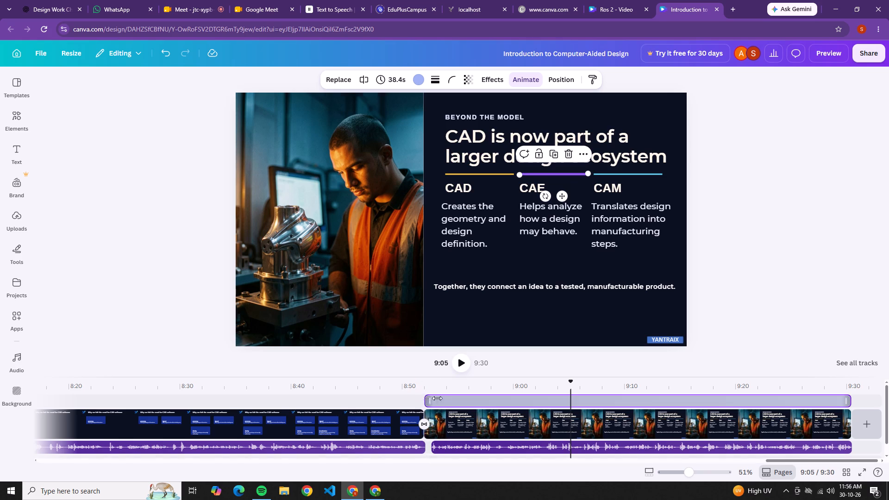
drag(437, 398, 570, 403)
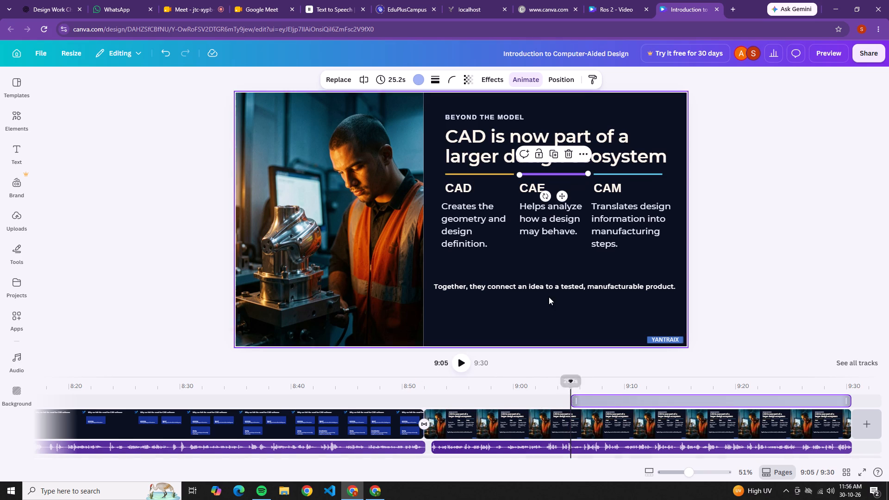
click(531, 187)
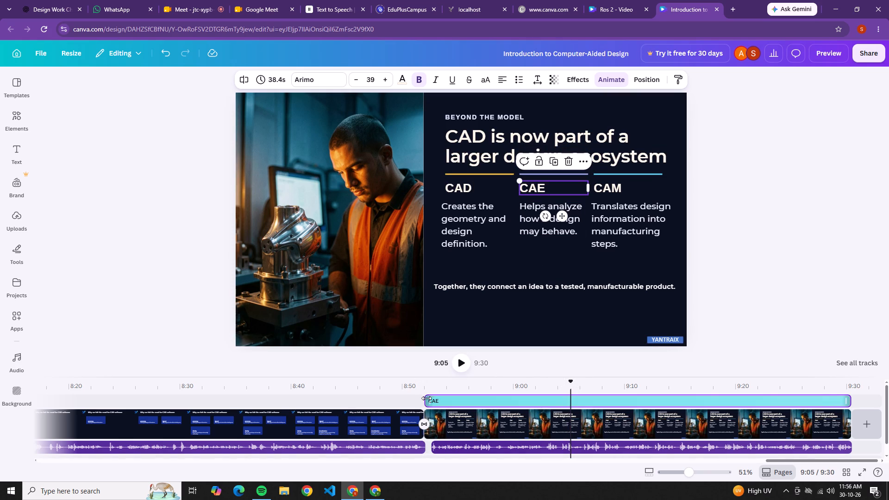
drag(426, 398, 571, 397)
Play on to the CAM cue and trim the CAM heading to start at 9:06, lasting 24.2 s.
click(469, 362)
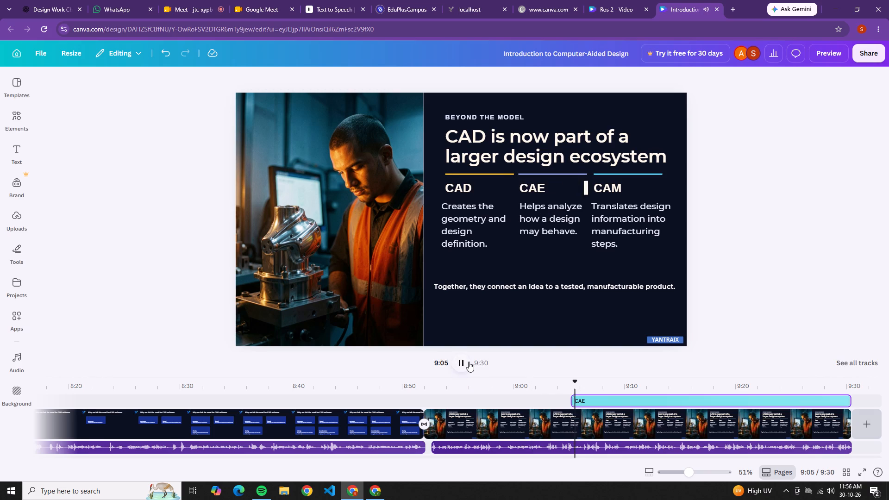
click(469, 362)
click(617, 188)
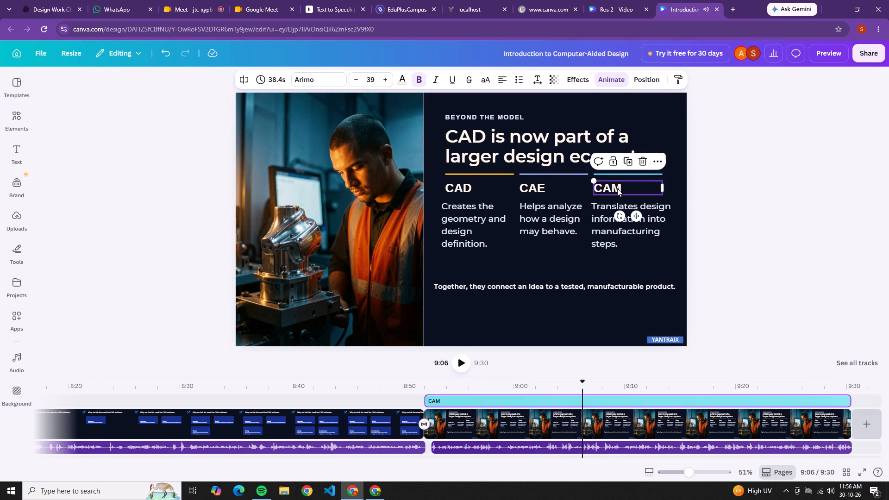
drag(428, 401, 531, 404)
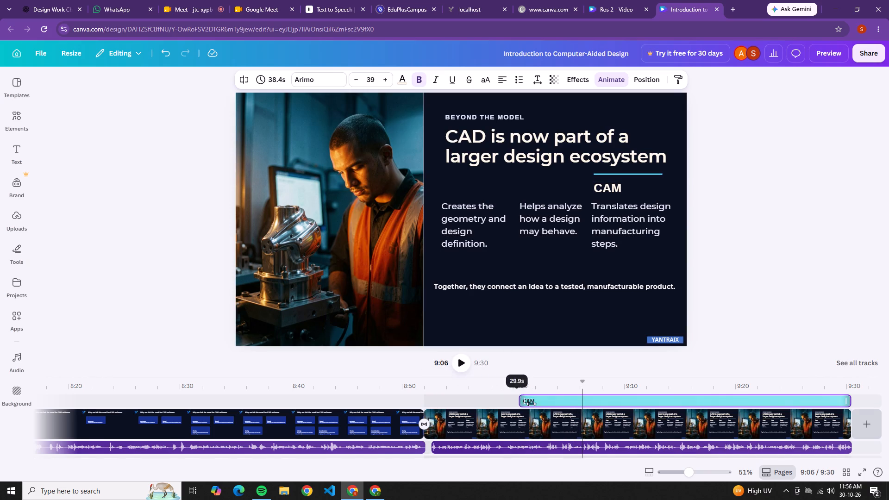
drag(531, 404, 584, 406)
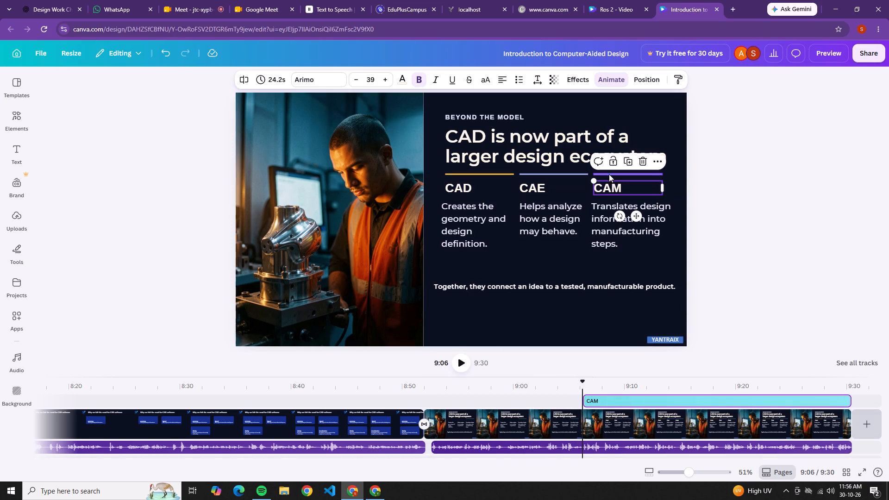
Trim the blue line above the CAM heading to start at 9:06, lasting 24.2 s.
click(609, 174)
drag(427, 400, 440, 400)
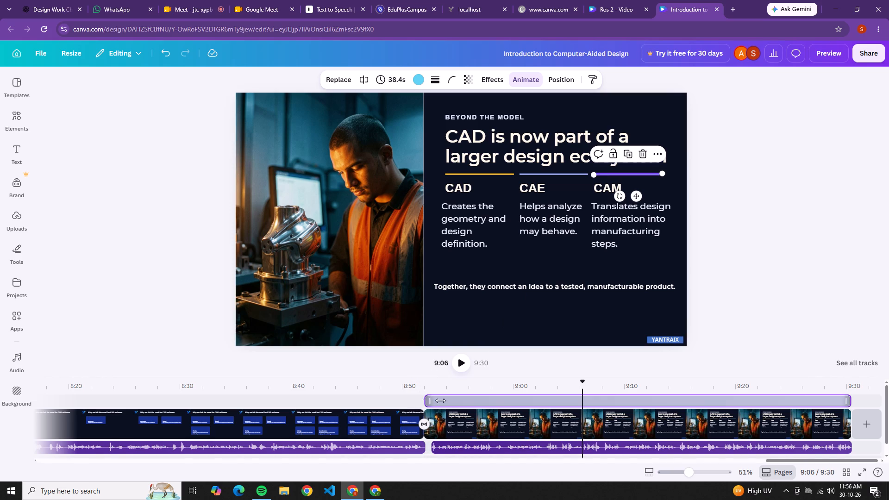
drag(440, 400, 586, 400)
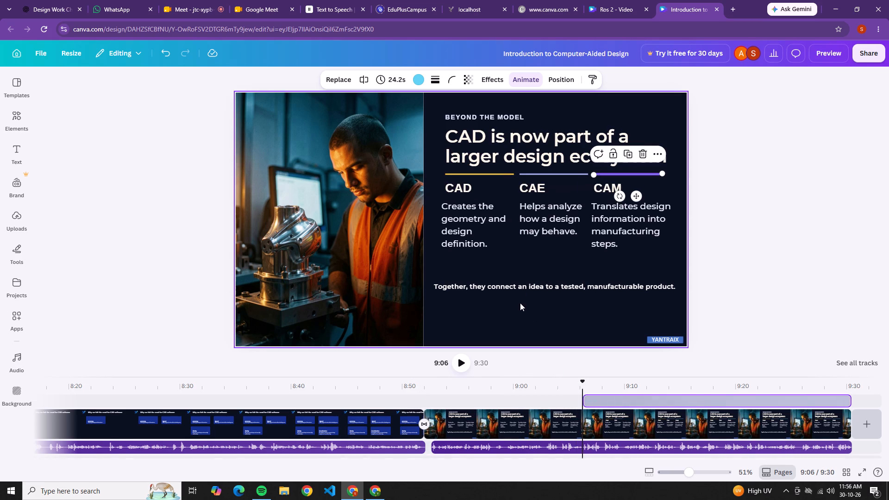
Play the narration to the next cue and trim the CAD description text to start at 9:08, lasting 22.2 s.
click(462, 361)
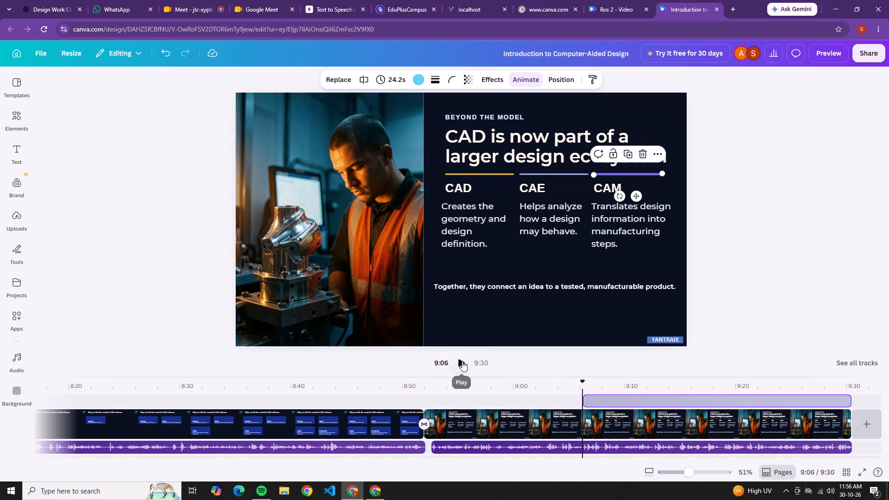
click(462, 361)
click(462, 361)
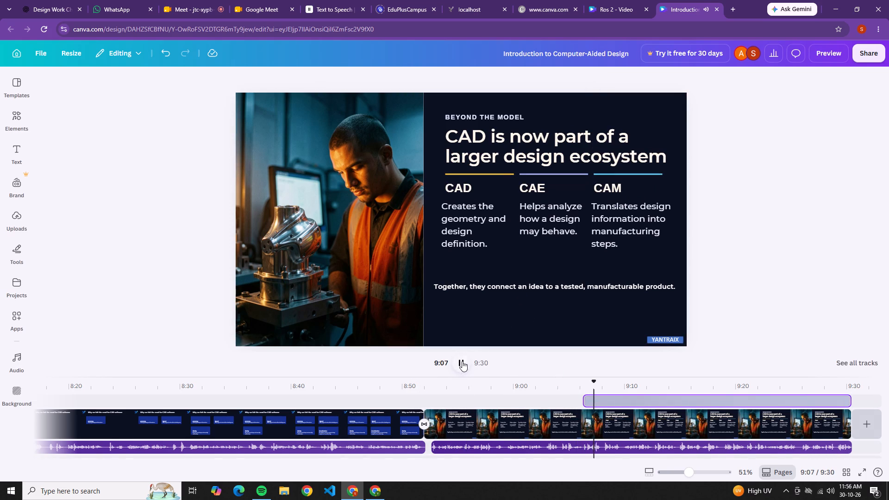
click(463, 361)
double_click(463, 361)
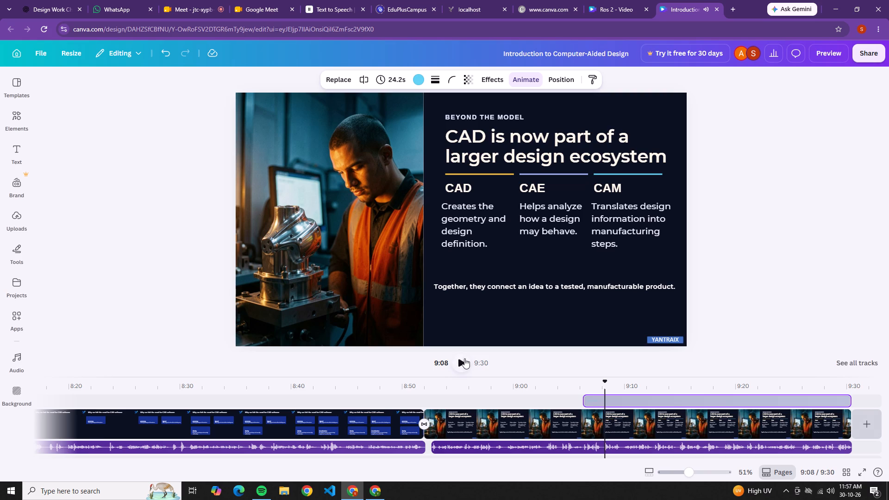
click(463, 231)
drag(426, 400, 451, 400)
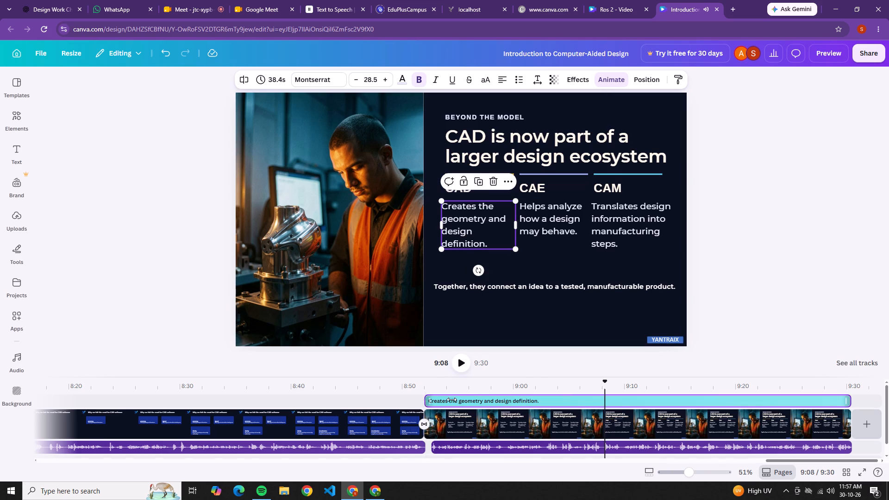
drag(451, 400, 605, 395)
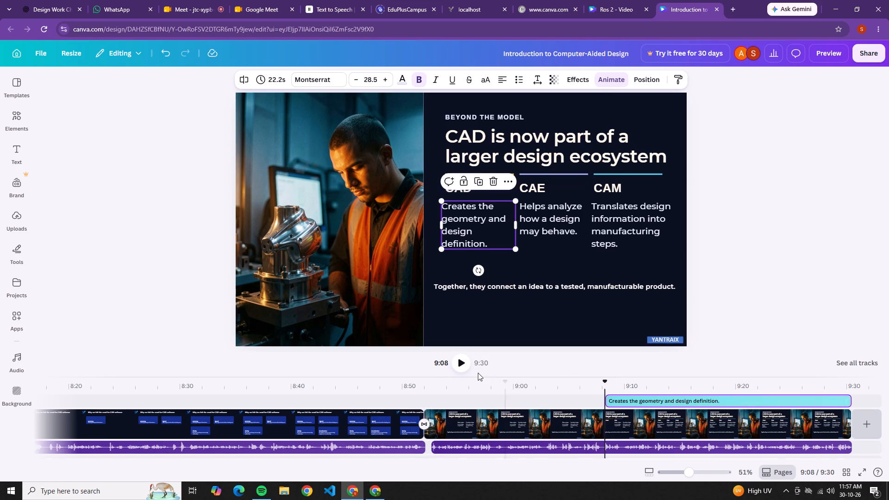
Play on to the next cue and trim the CAE description text to start at 9:09, lasting 20.6 s.
click(464, 364)
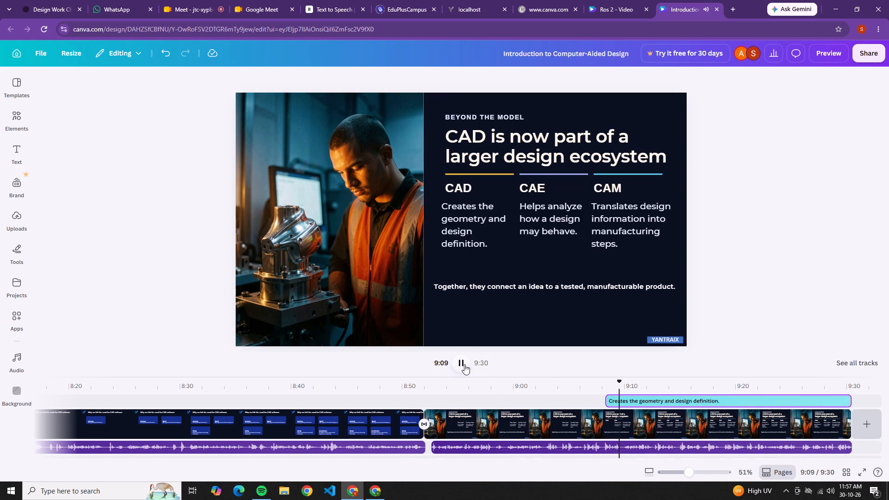
click(464, 364)
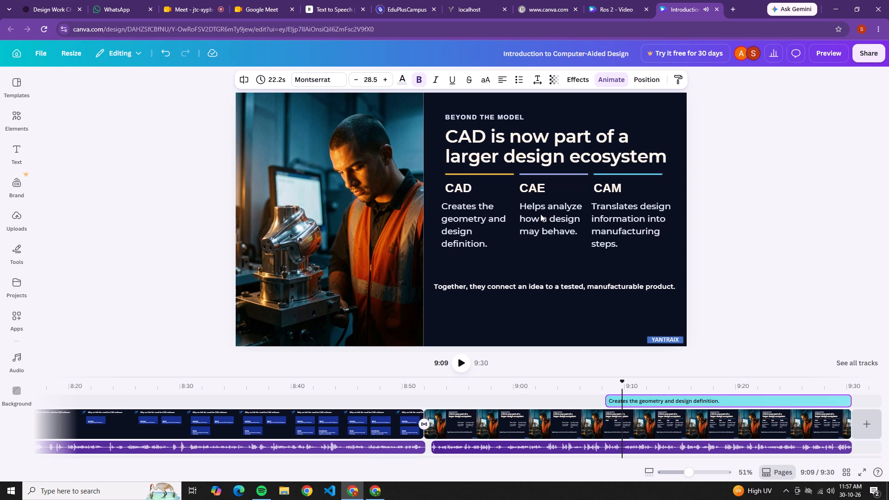
click(540, 214)
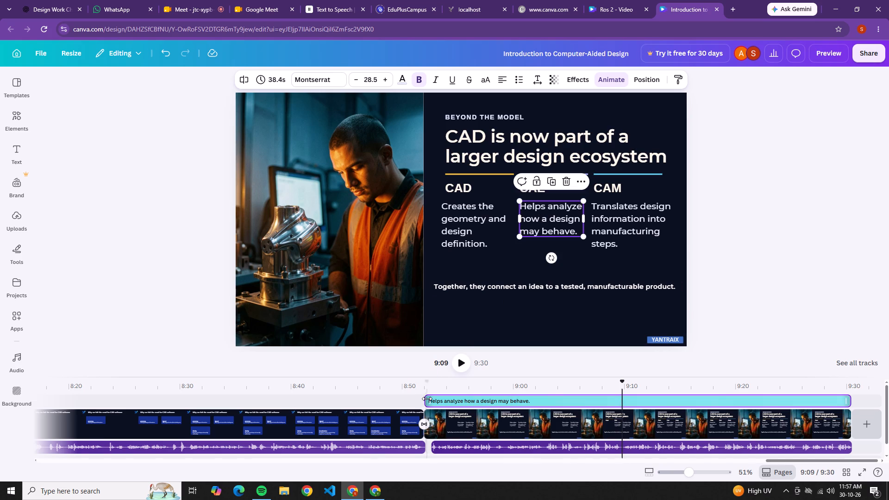
drag(427, 399, 625, 400)
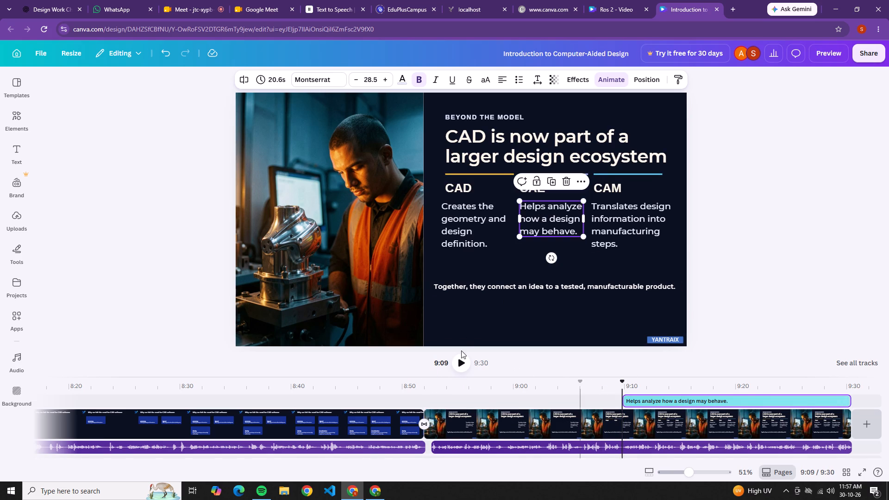
Play on to the next cue and trim the CAM description text to start at 9:12, lasting about 17.7 s.
click(461, 360)
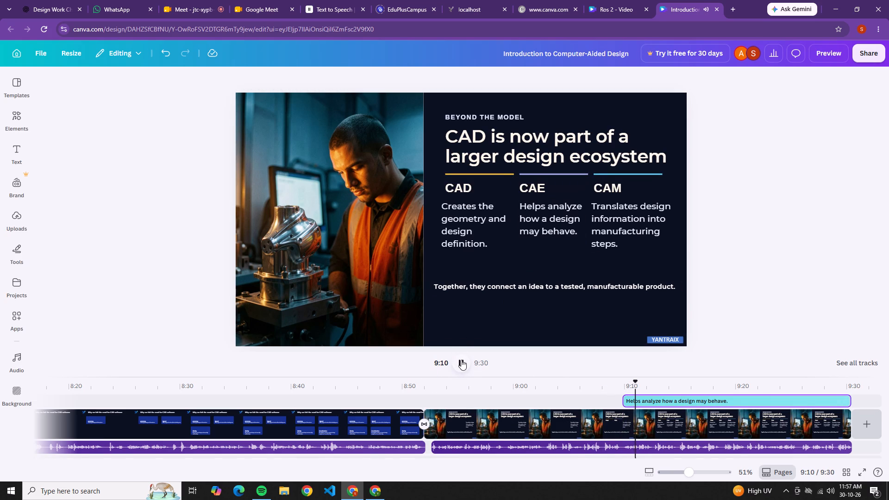
click(462, 360)
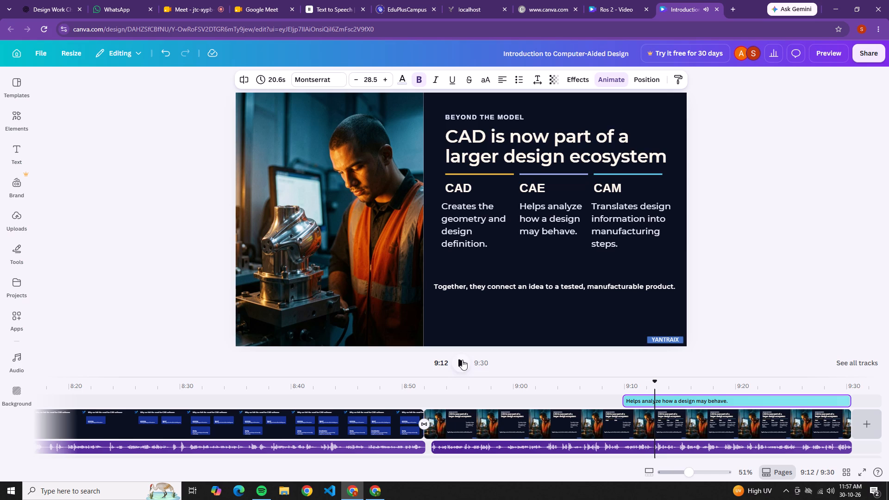
click(606, 235)
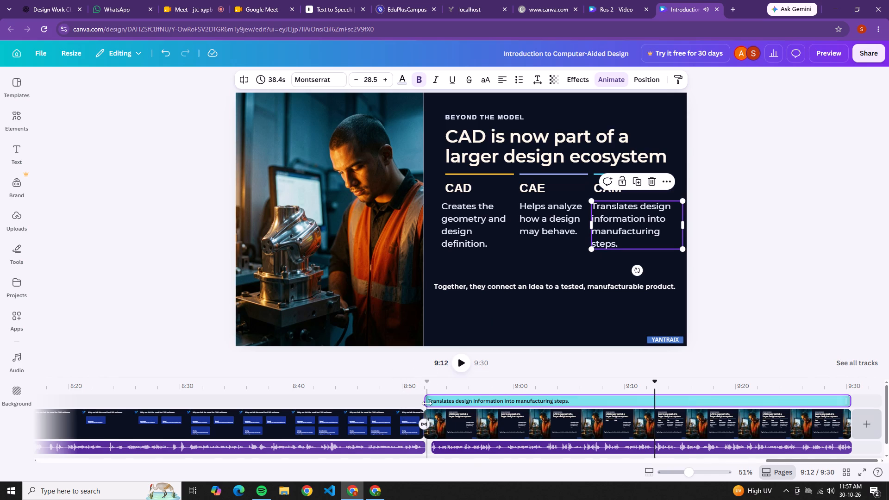
drag(428, 402, 655, 414)
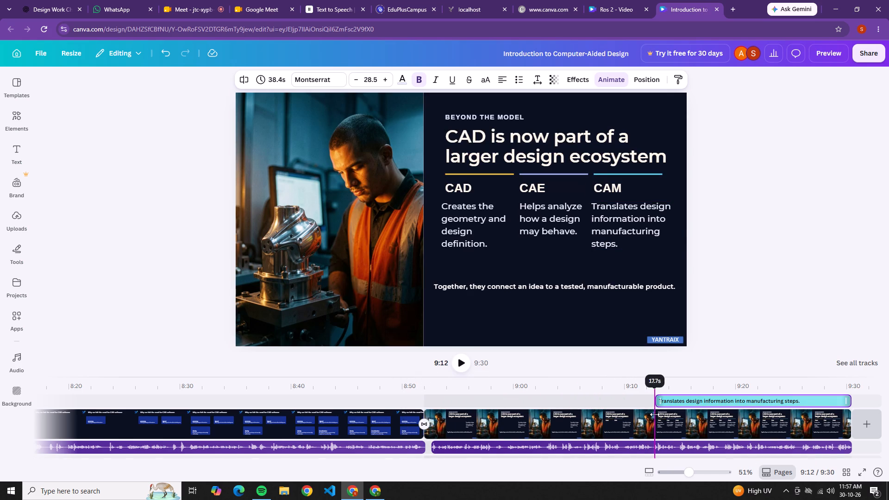
drag(655, 414, 656, 414)
Play on briefly and delete the small YANTRAIX label from the slide's lower corner.
click(463, 364)
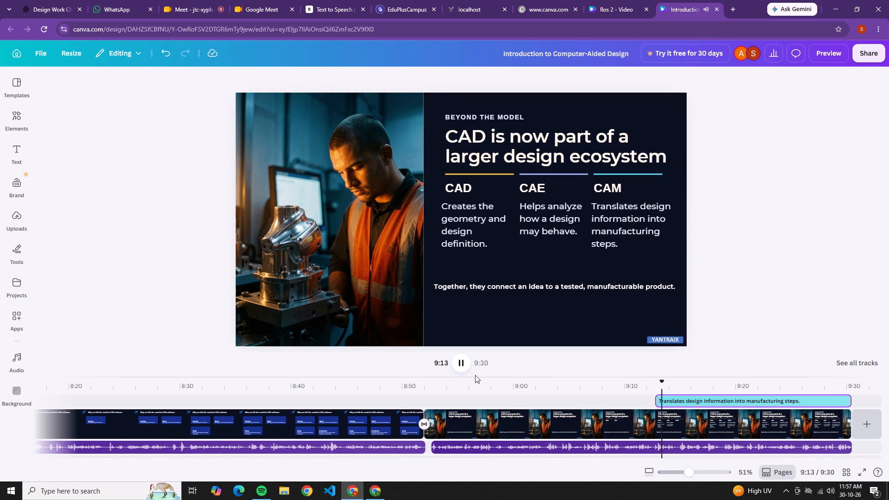
click(653, 334)
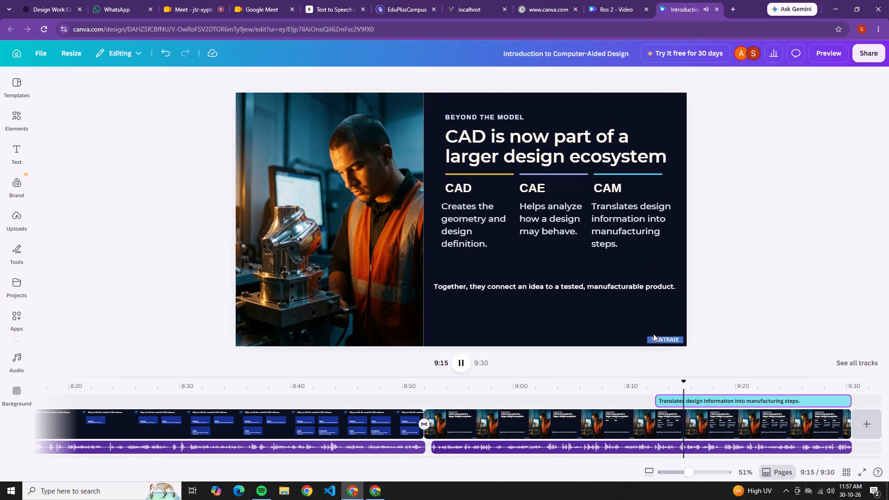
double_click(640, 325)
drag(641, 325, 664, 342)
key(Delete)
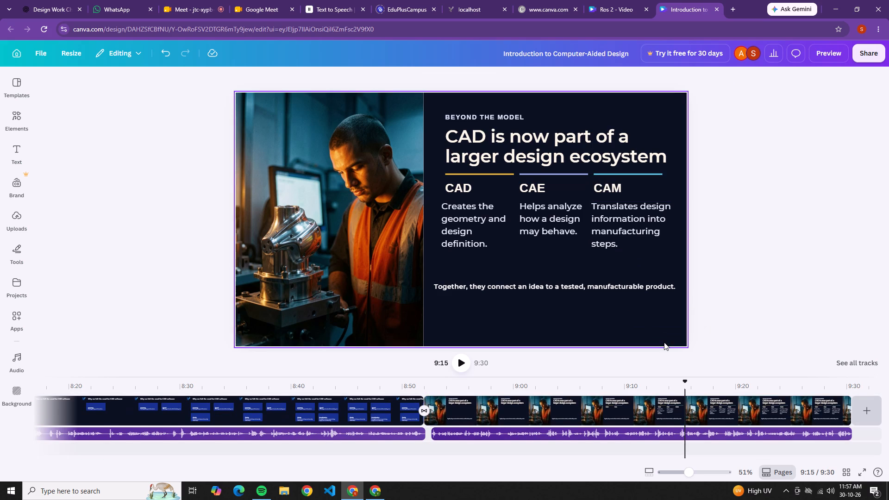
Trim the closing "Together, they connect an idea..." sentence to start at 9:14, lasting 15.8 s.
double_click(462, 368)
click(676, 387)
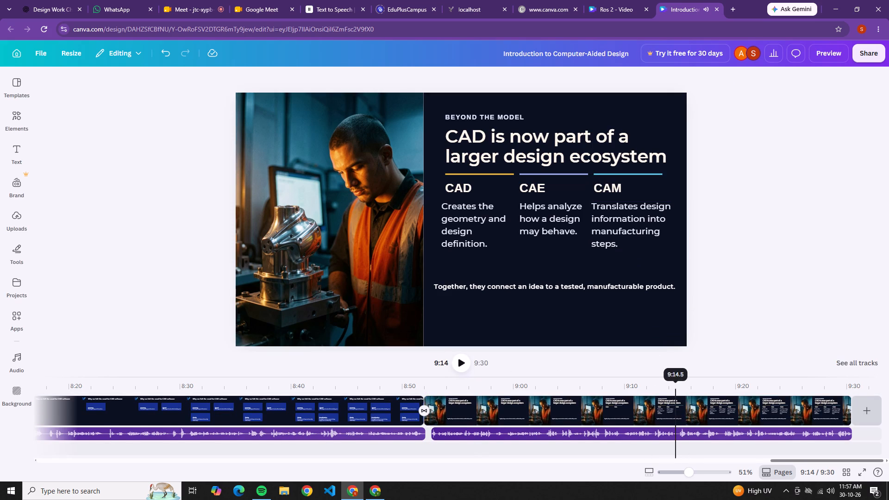
click(447, 285)
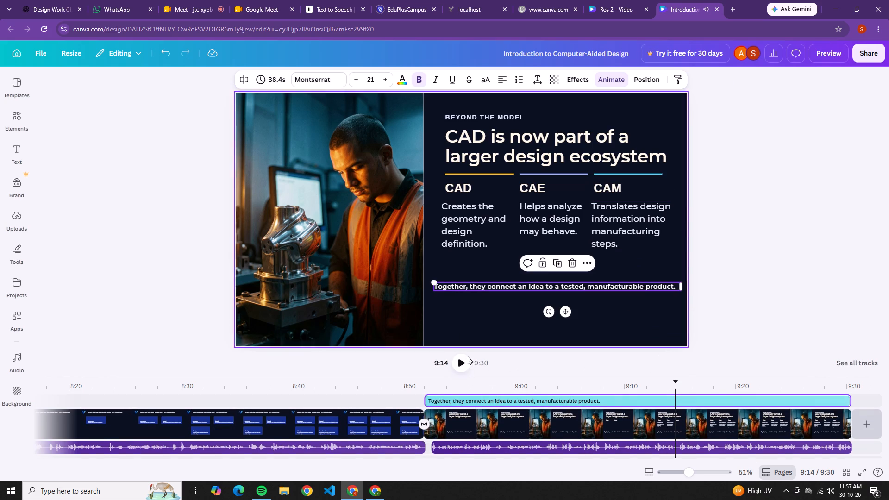
drag(428, 396, 673, 390)
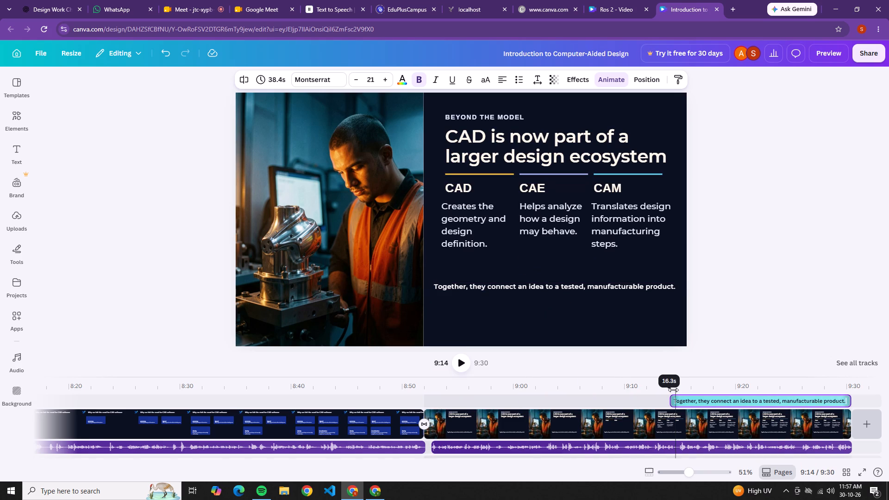
drag(673, 390, 676, 390)
Replay the last part of the narration to check the closing sentence's timing against the voice.
click(462, 366)
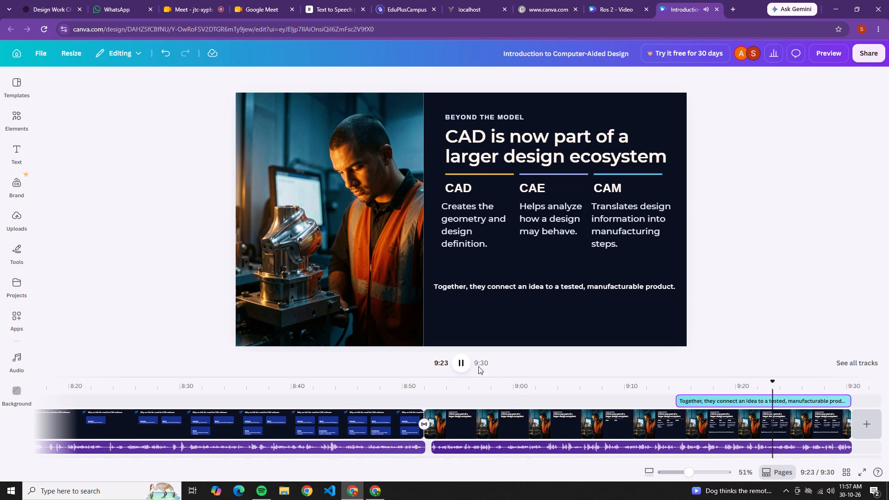
click(463, 363)
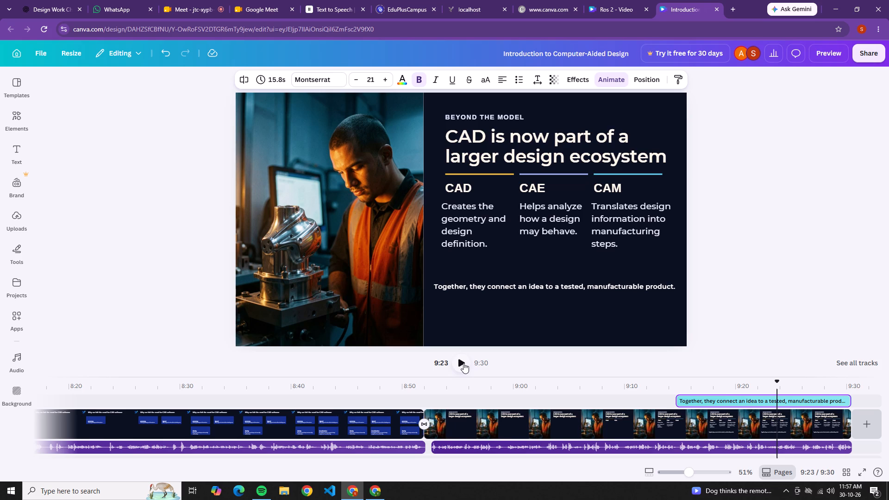
click(464, 363)
click(465, 363)
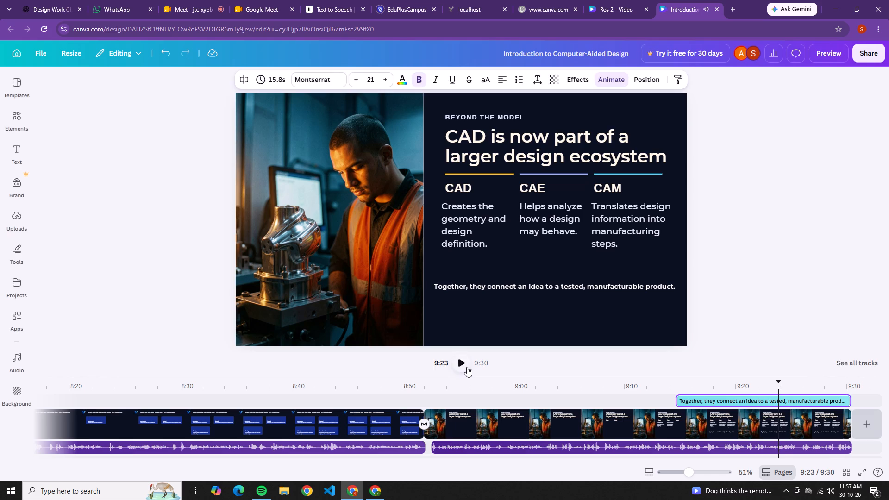
click(467, 367)
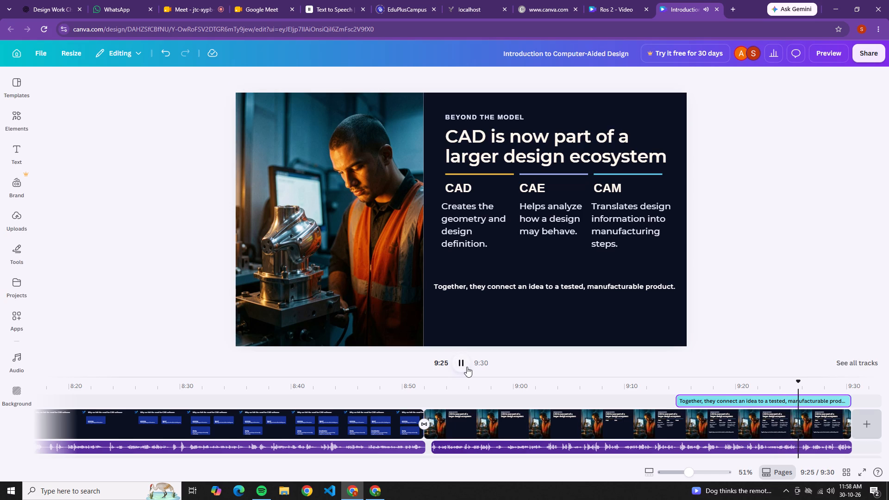
click(764, 396)
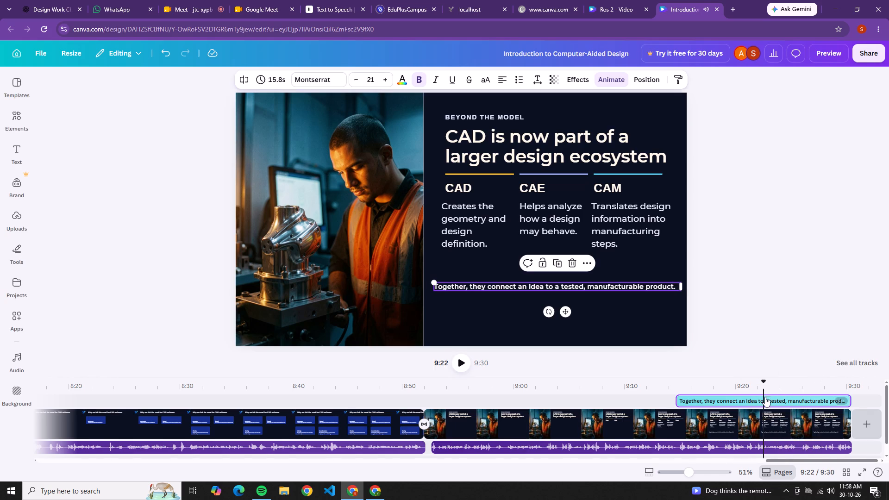
click(463, 357)
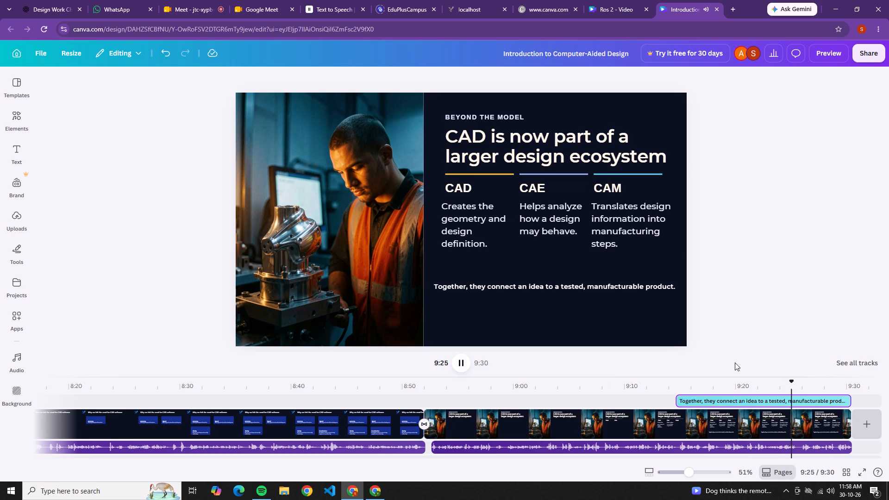
click(704, 384)
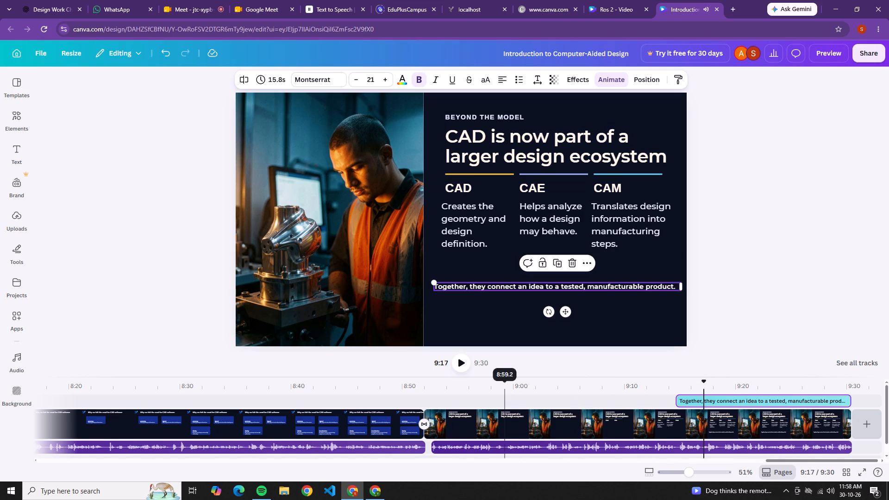
click(464, 370)
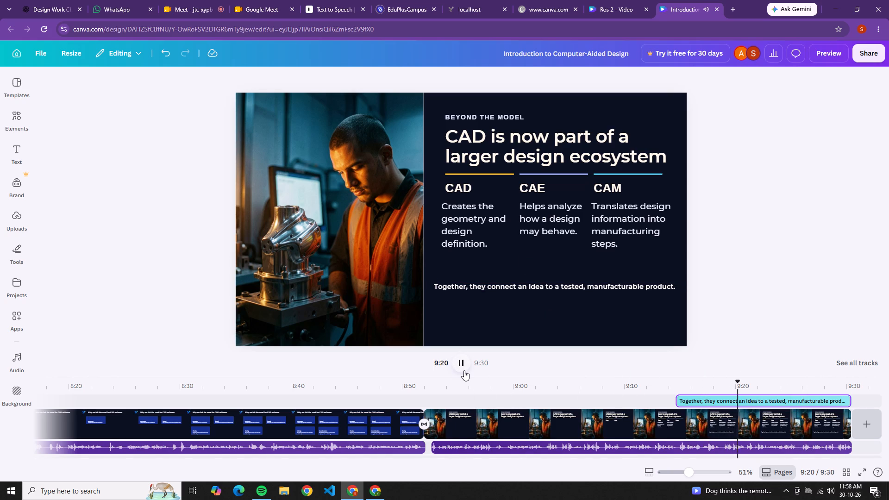
click(464, 370)
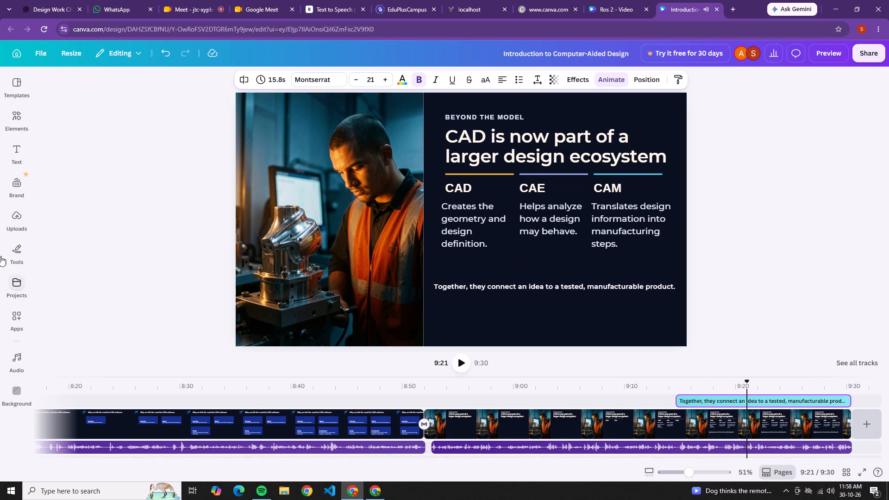
Extend the YANTRAIX logo on the opening CAD LEARNING slide to span the whole video, lasting until 9:30.
click(6, 228)
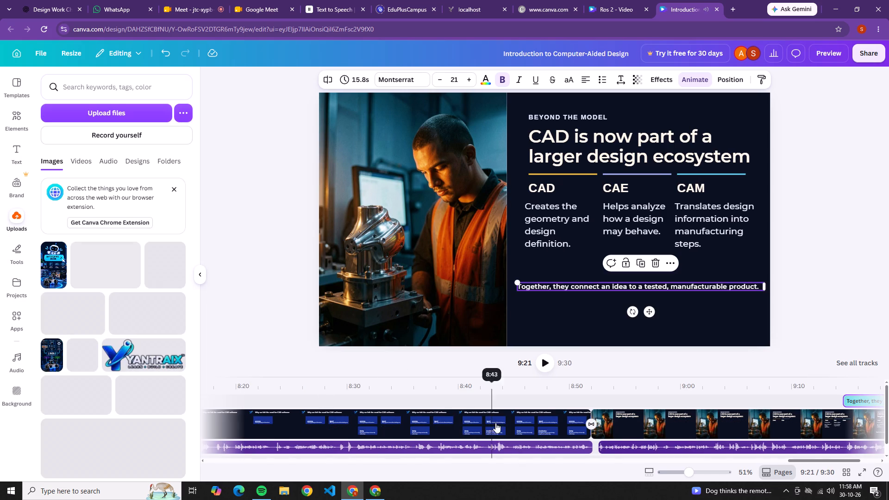
click(255, 455)
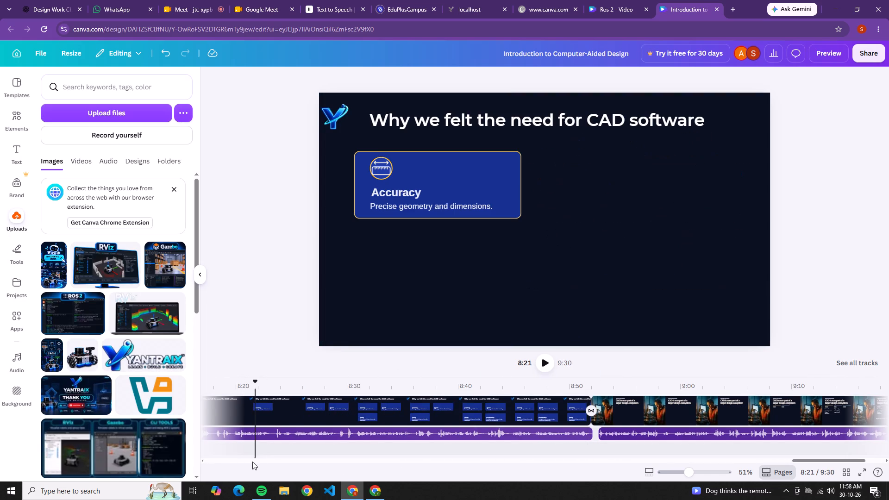
drag(253, 462, 148, 464)
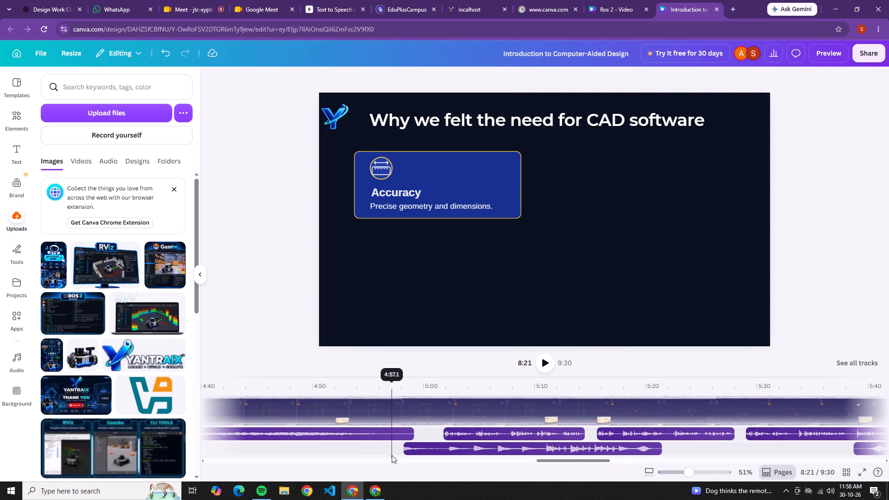
drag(572, 459, 176, 484)
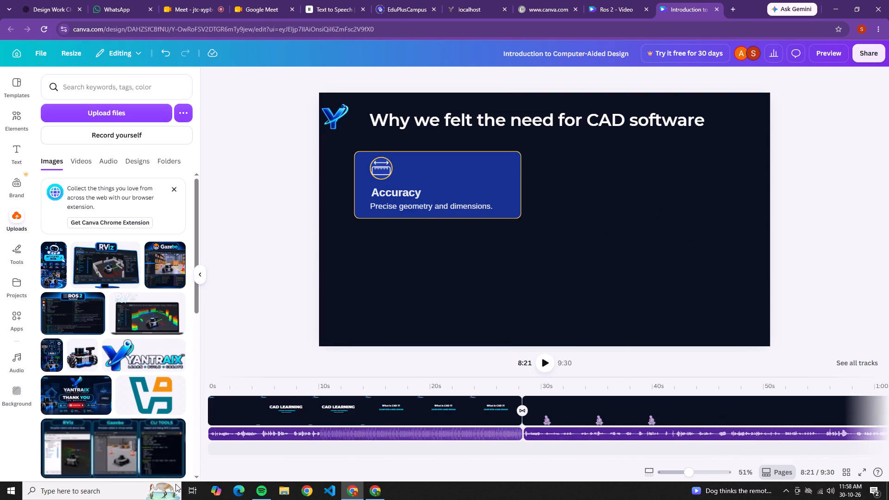
click(239, 400)
click(346, 109)
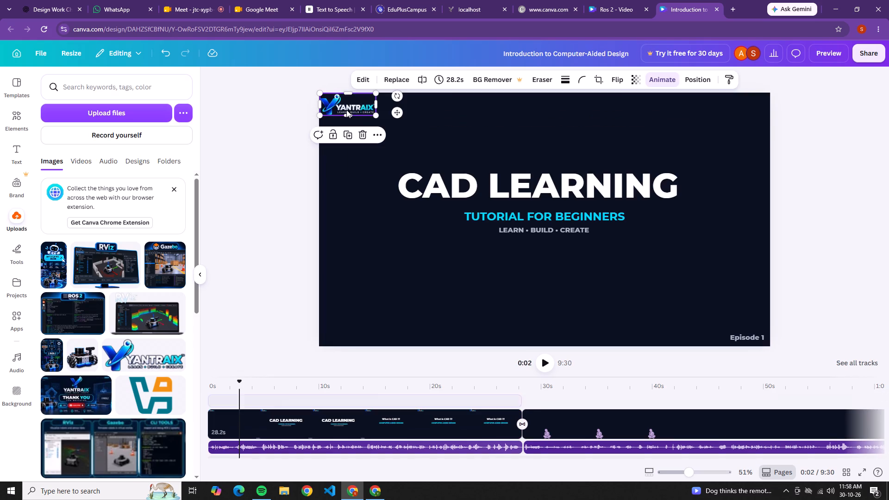
click(522, 404)
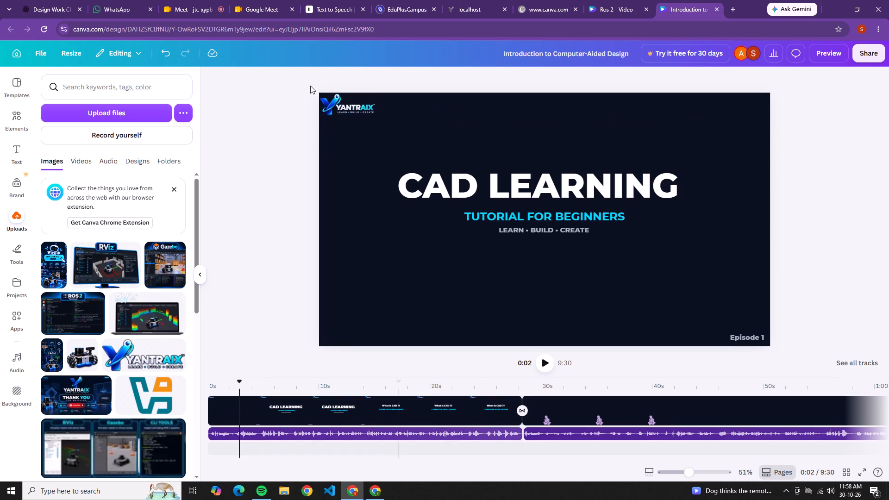
click(331, 104)
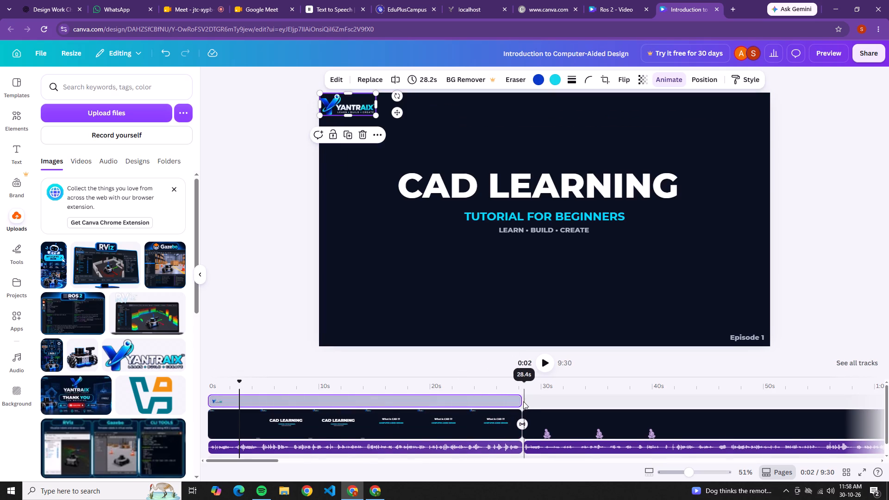
drag(520, 401, 888, 425)
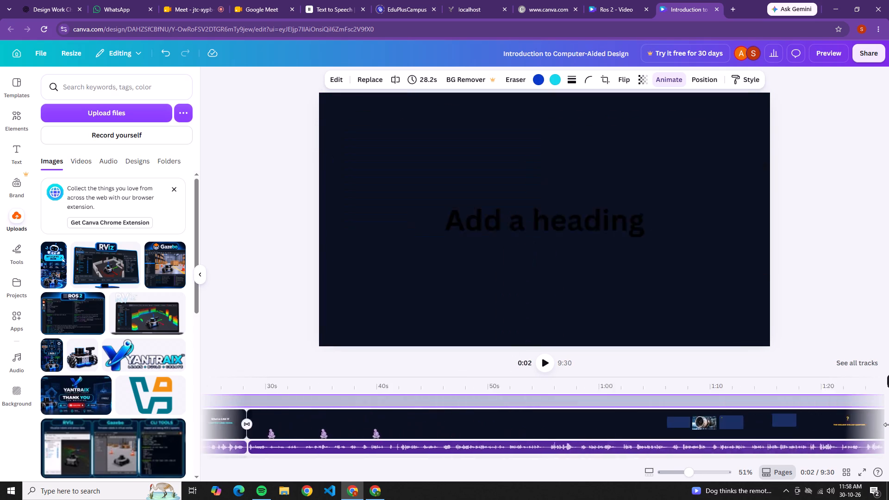
drag(888, 425, 888, 437)
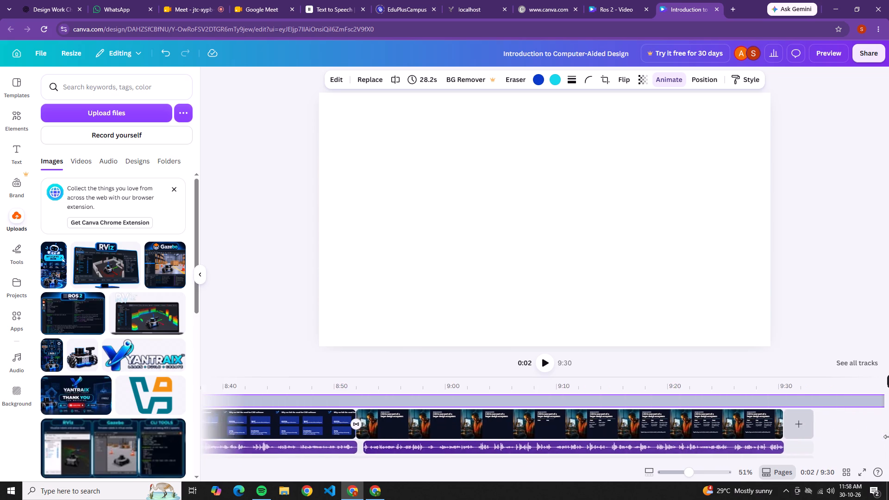
drag(888, 437, 843, 431)
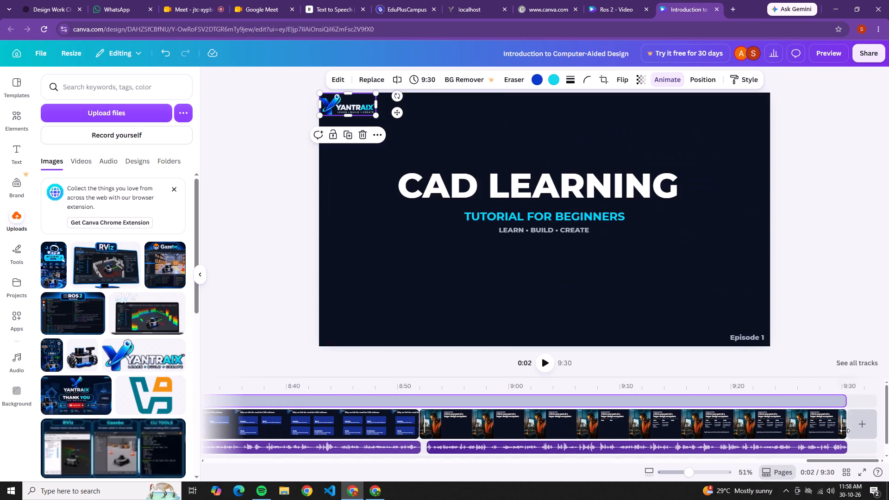
click(268, 291)
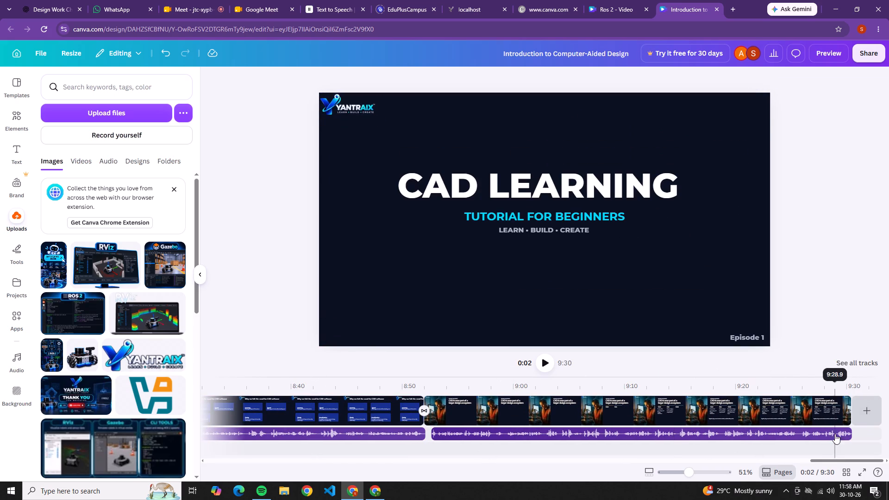
Play the closing slide to the 9:21 cue, search elements for "subscribe like share" and add the red SUSCRÍBETE graphic with the bell.
click(824, 413)
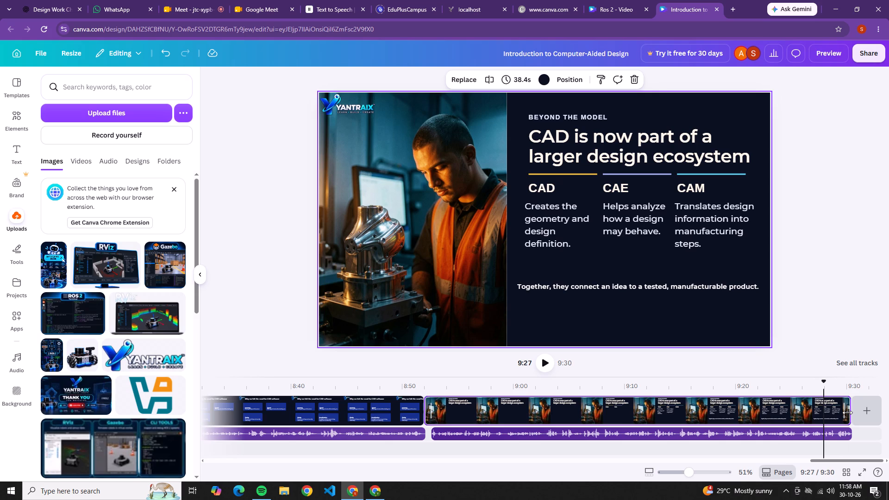
click(813, 406)
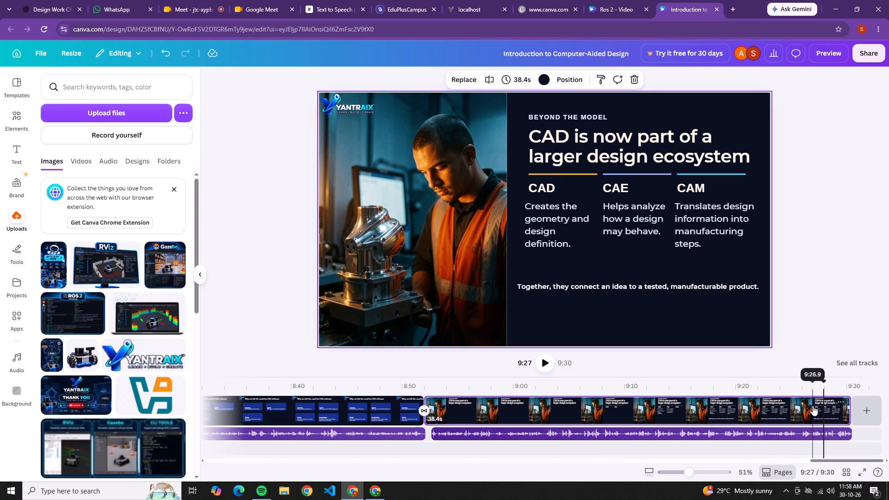
click(546, 365)
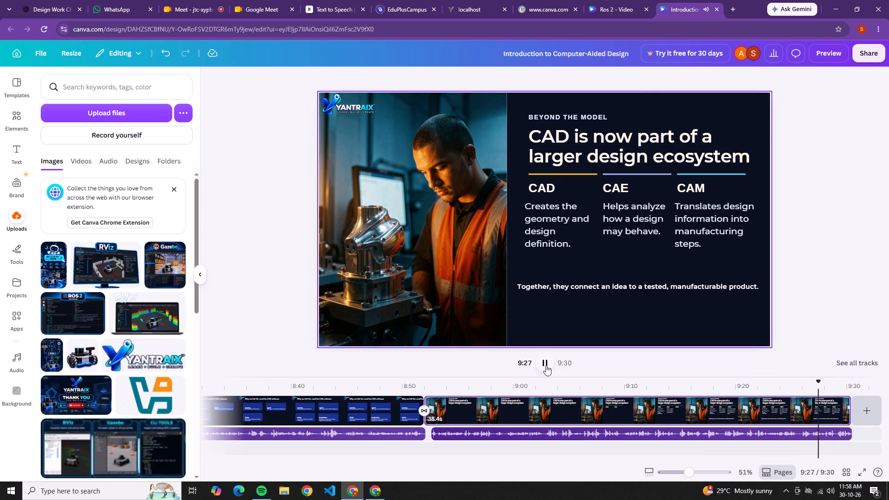
click(711, 408)
click(545, 361)
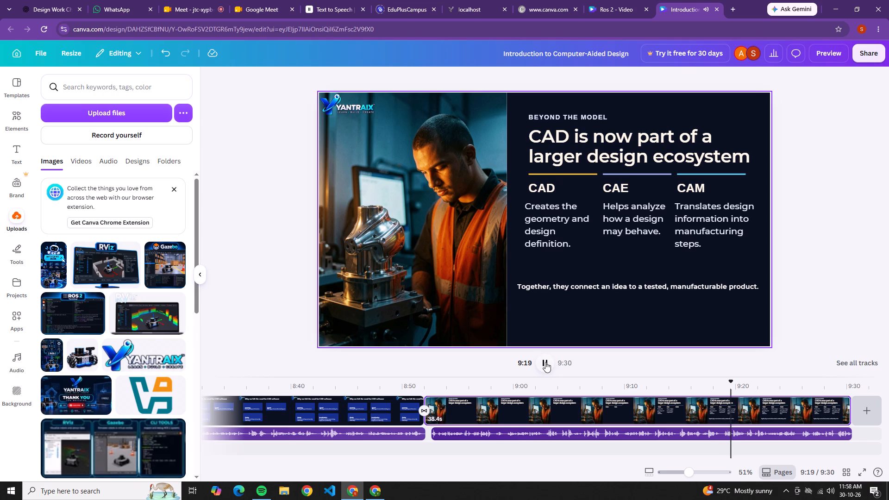
click(546, 362)
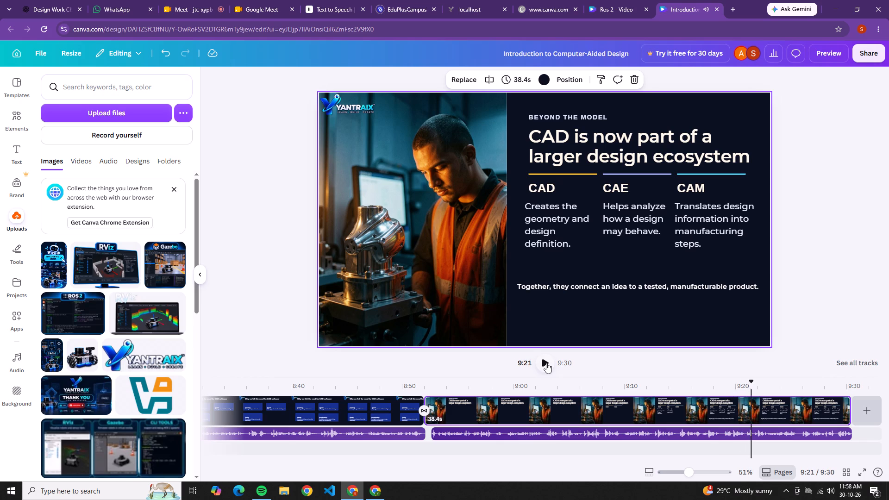
click(1, 117)
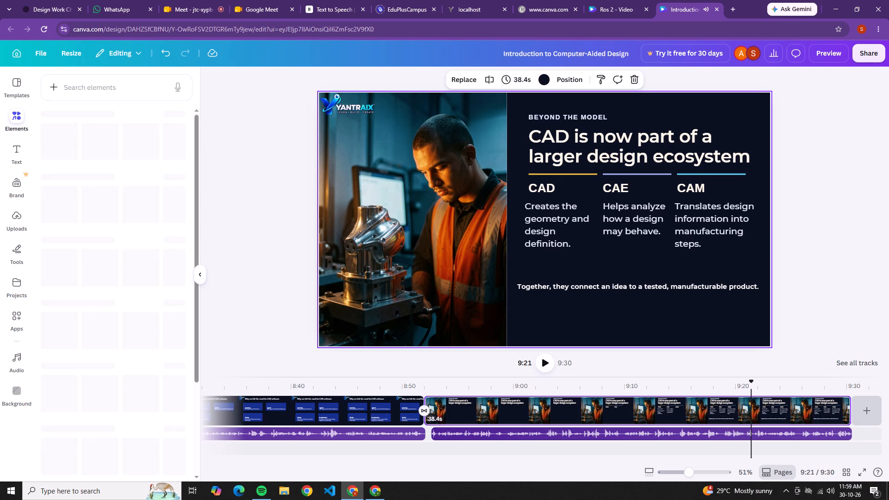
click(85, 86)
text(like)
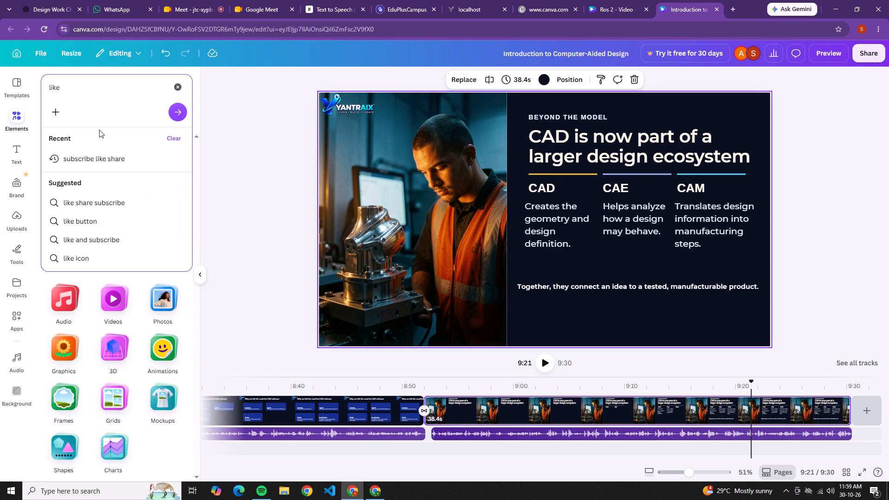
click(102, 148)
click(102, 153)
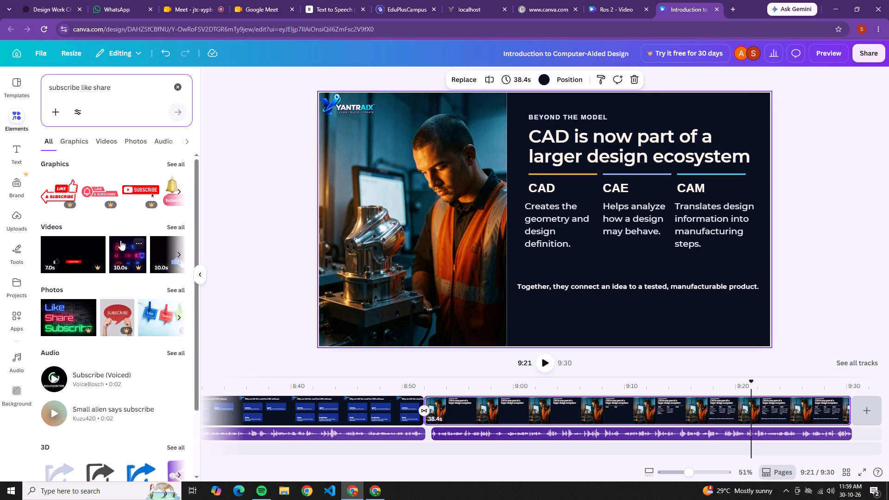
click(176, 185)
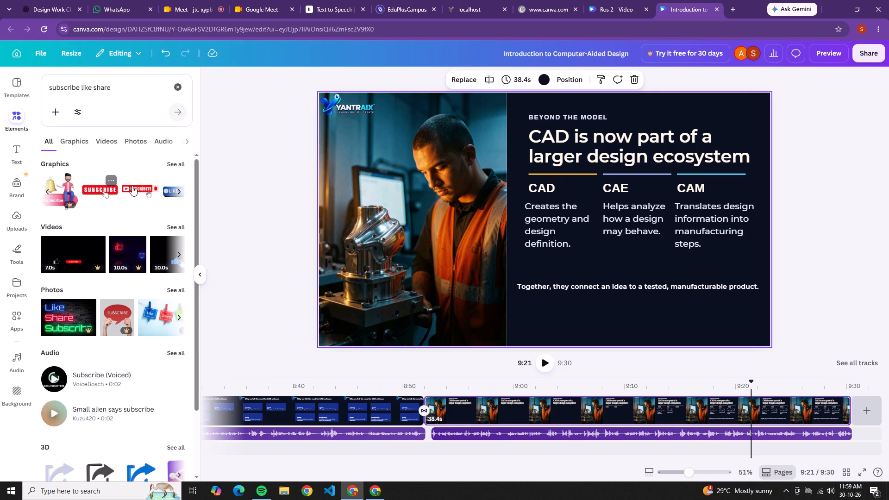
drag(134, 185, 487, 293)
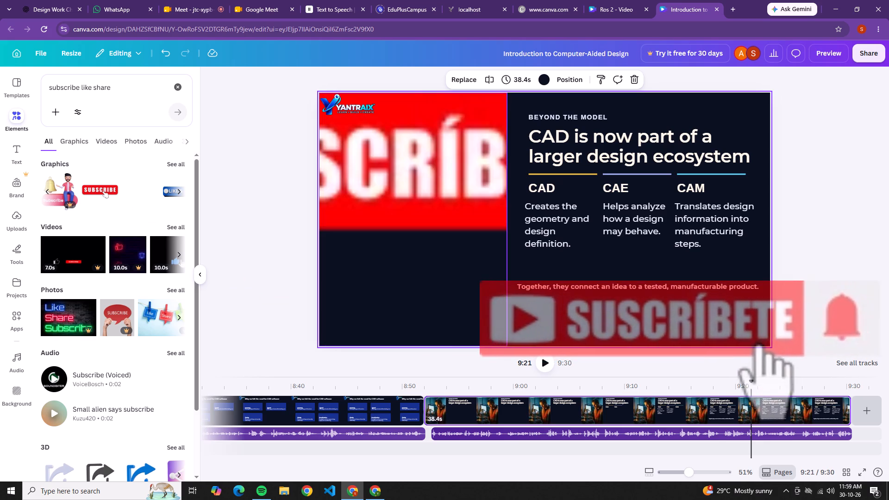
drag(487, 293, 548, 271)
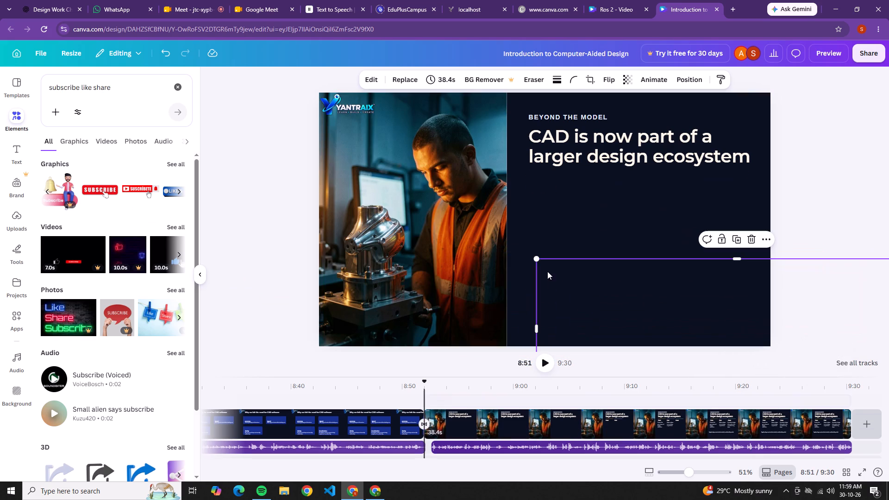
Shrink the SUSCRÍBETE graphic to about 560 wide and place it at the slide's bottom edge, beneath the closing sentence.
drag(743, 259, 730, 303)
drag(730, 313, 706, 259)
drag(511, 250, 729, 314)
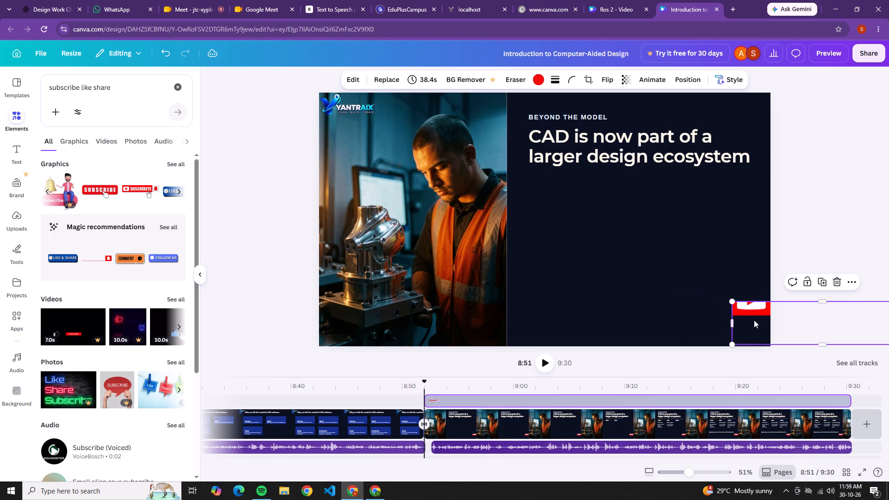
drag(754, 320, 570, 269)
drag(635, 253, 632, 235)
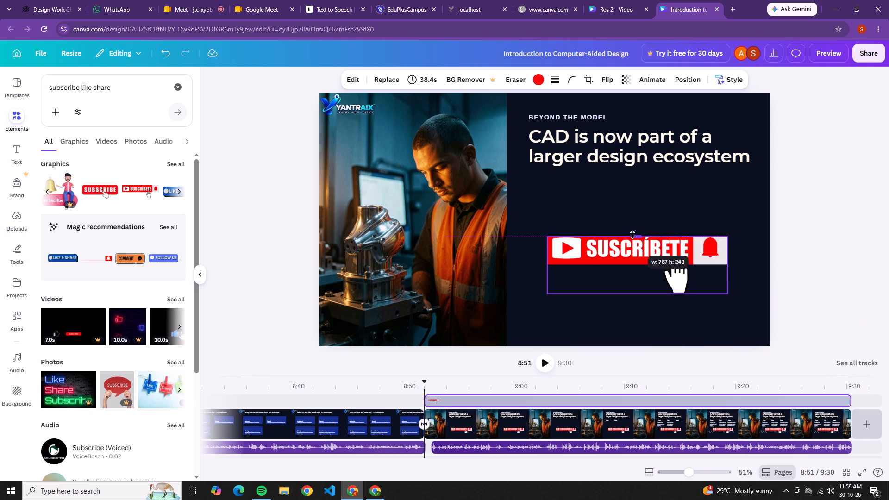
drag(632, 235, 638, 231)
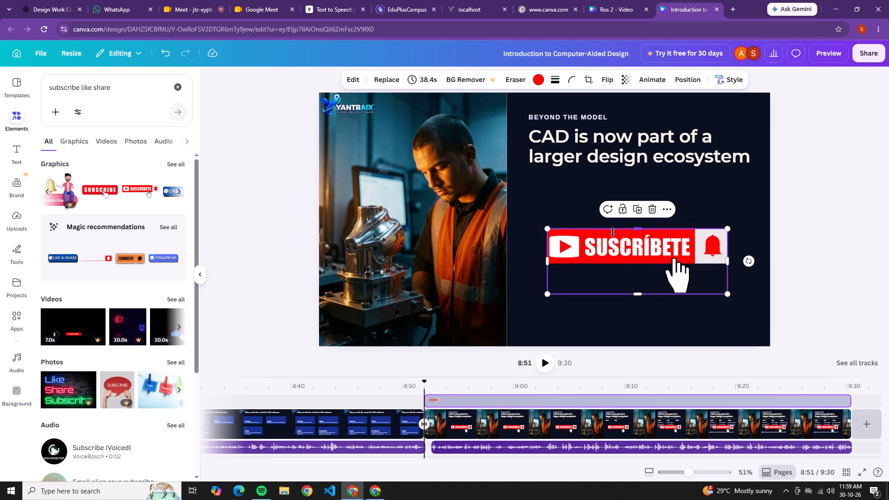
drag(549, 230, 592, 263)
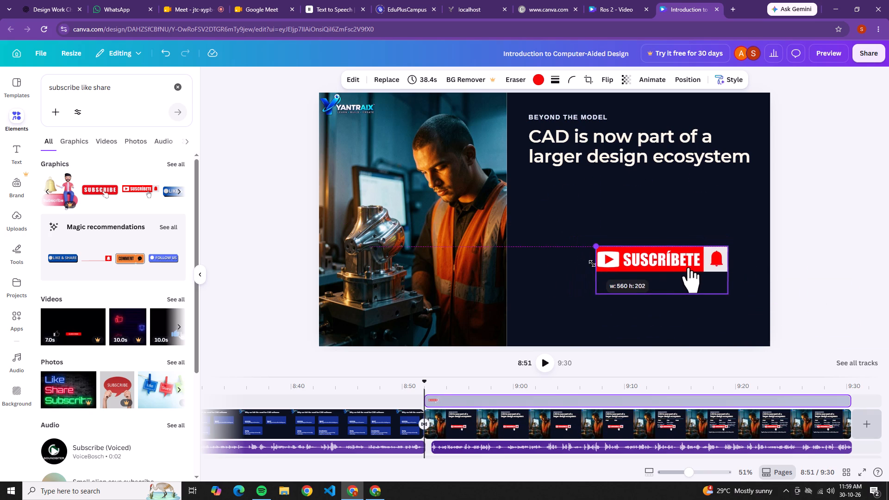
drag(592, 263, 594, 264)
click(661, 240)
drag(662, 256, 643, 326)
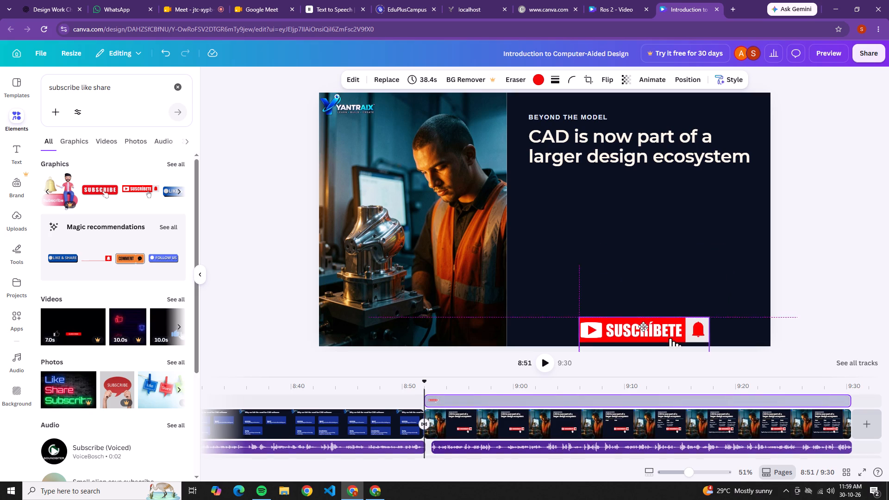
drag(643, 326, 644, 328)
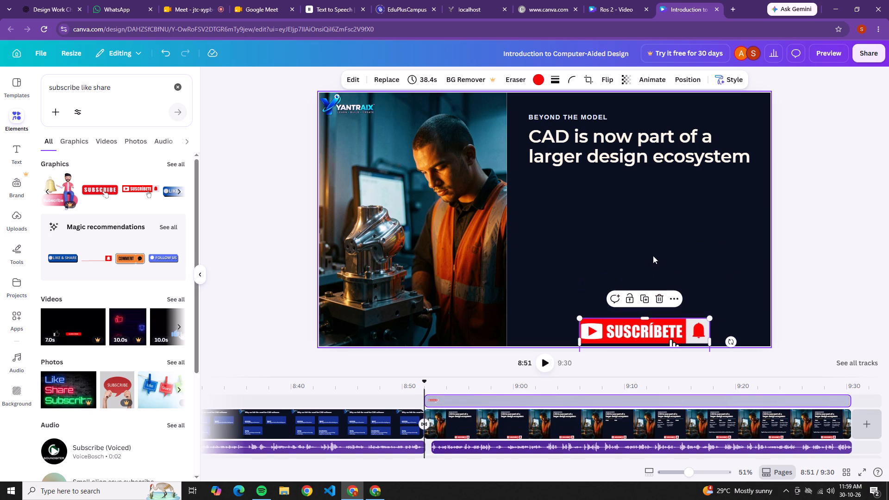
click(653, 256)
Trim the SUSCRÍBETE graphic to start at about 9:21, lasting 9.1 s, and replay from 9:17 to the end to check it.
click(620, 324)
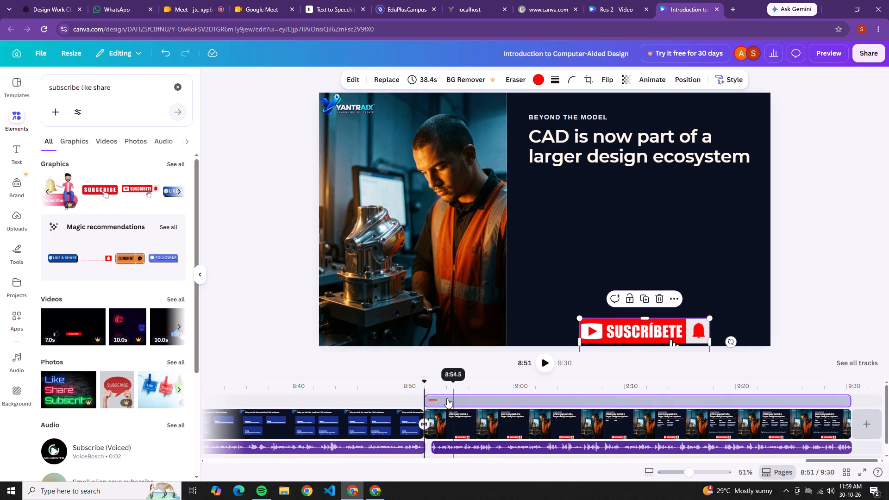
drag(425, 398, 726, 408)
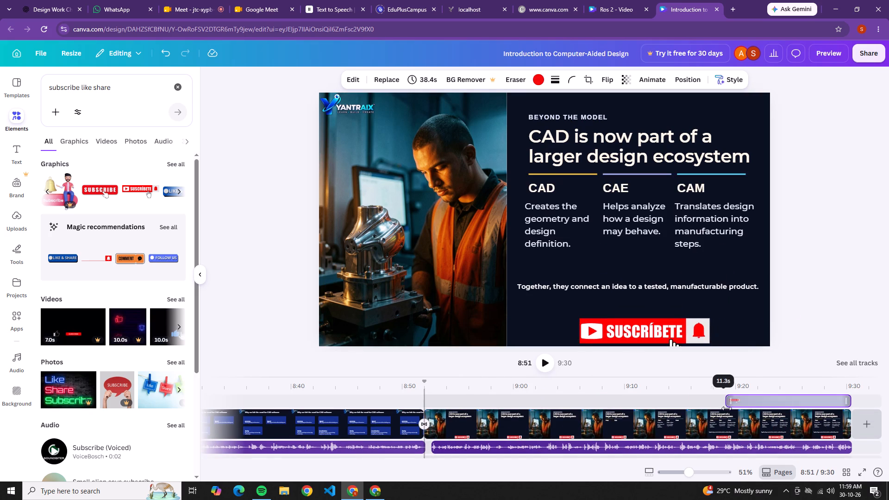
drag(726, 408, 751, 408)
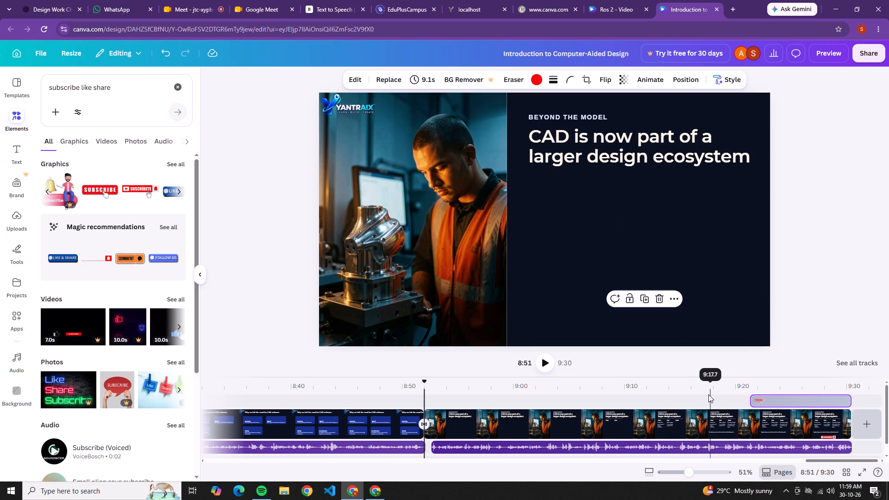
click(716, 395)
click(704, 391)
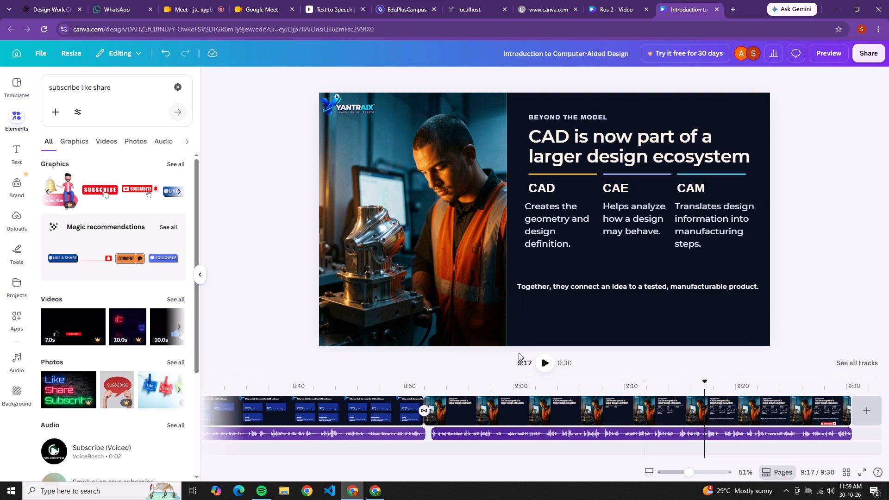
click(545, 358)
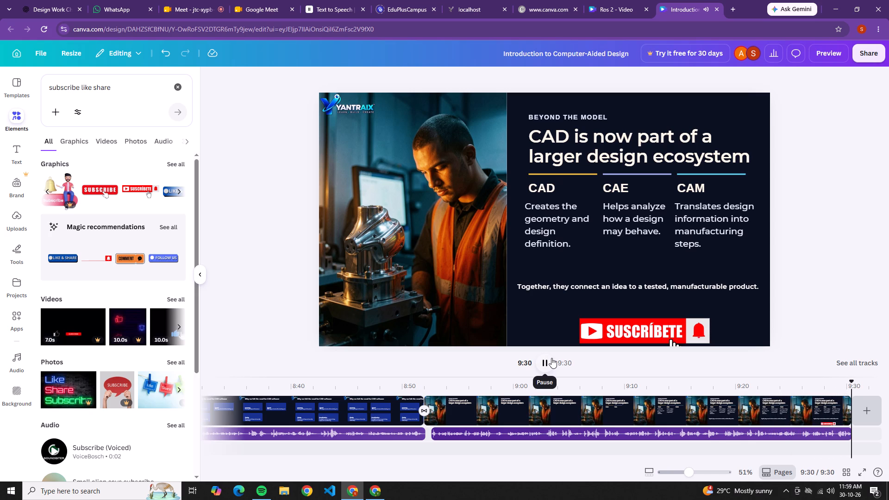
On the "CAD software works in two connected dimensions" slide, delete the small duplicate icon box overlapping the YANTRAIX logo.
click(406, 381)
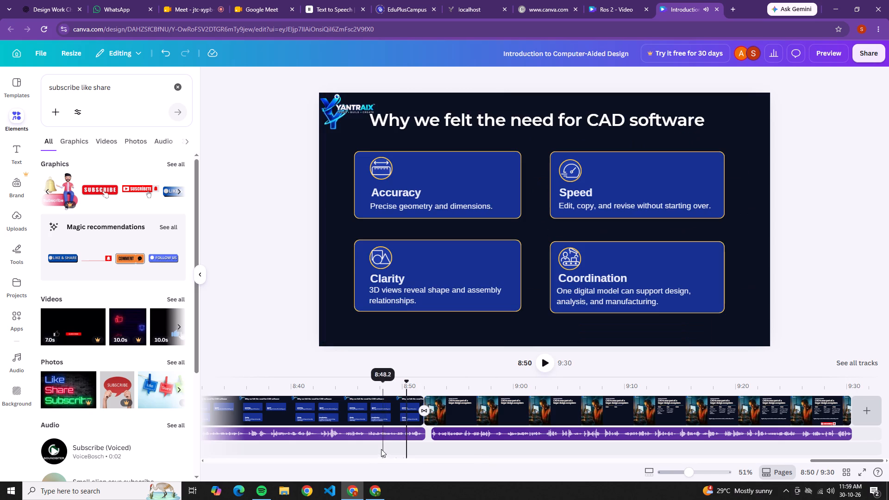
drag(862, 459, 528, 462)
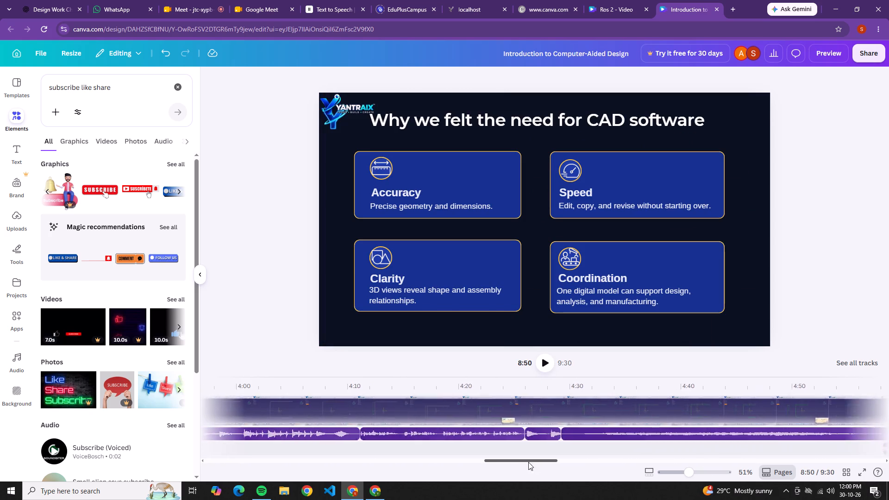
drag(528, 462, 491, 462)
click(482, 422)
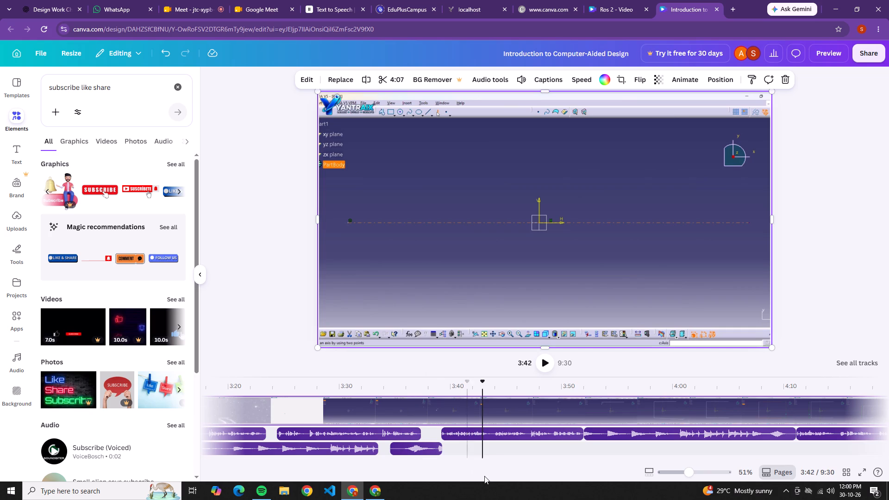
drag(485, 461, 449, 461)
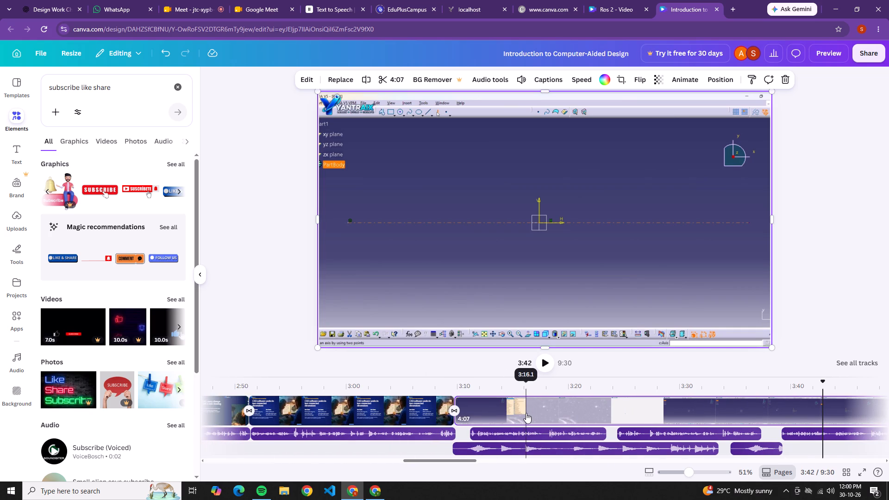
click(526, 413)
drag(435, 459, 431, 458)
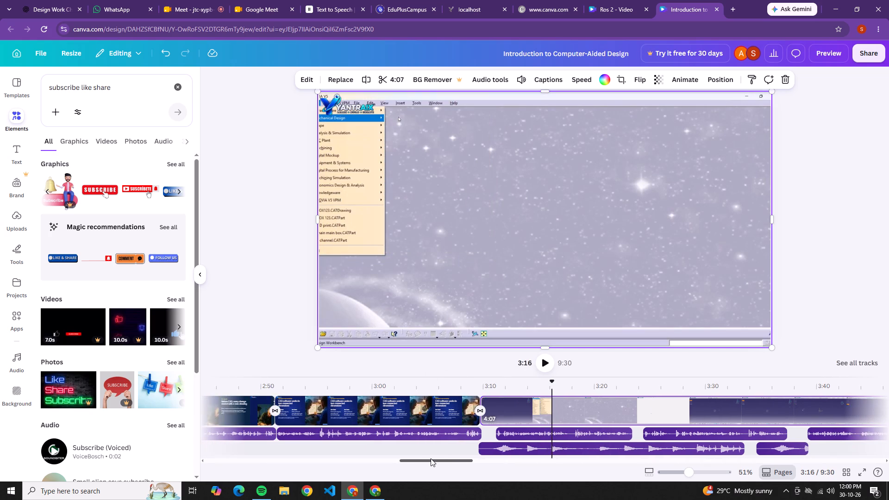
drag(431, 458, 421, 458)
click(460, 407)
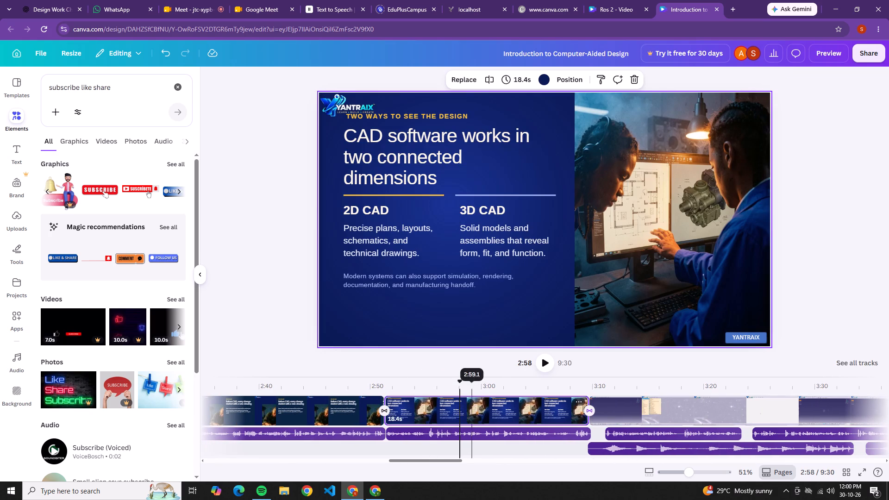
click(337, 116)
key(Delete)
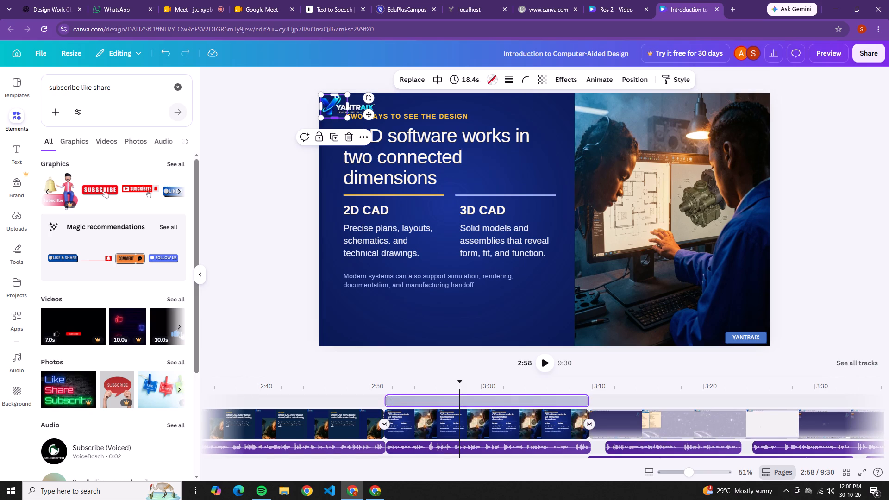
key(Delete)
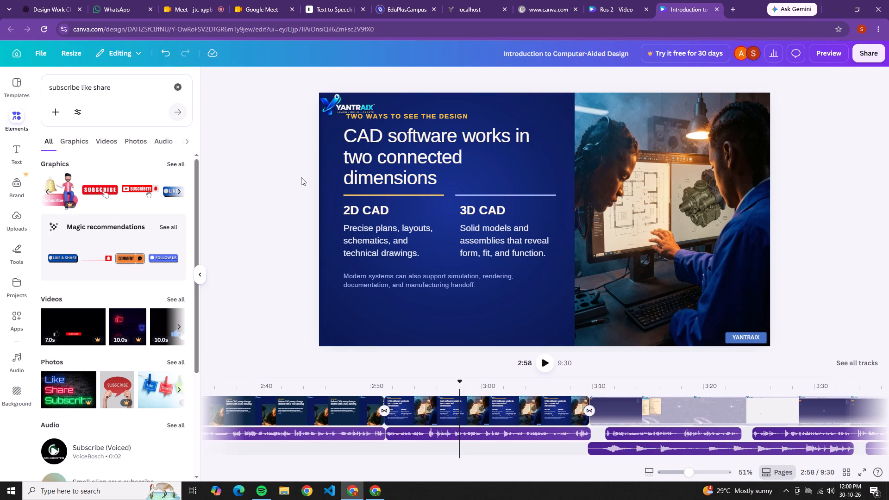
click(301, 177)
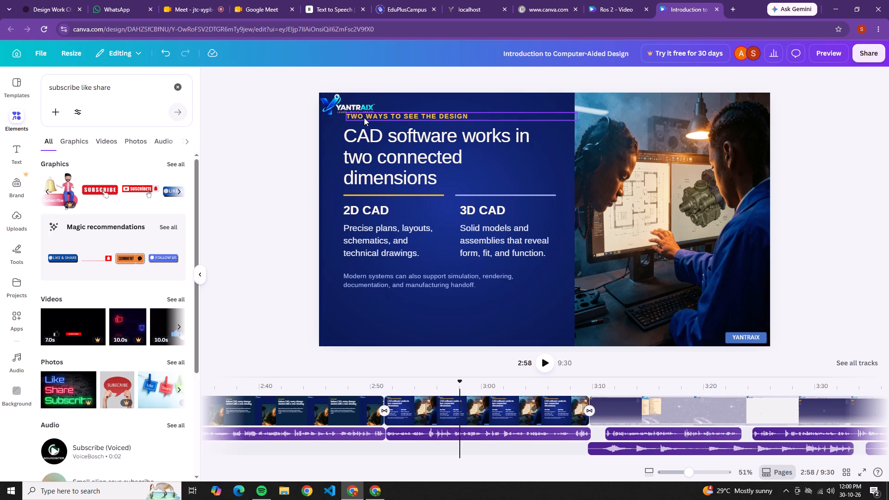
Play from 2:45 on the "Before CAD" slide into the two-dimensions slide to review the styling of both.
click(370, 118)
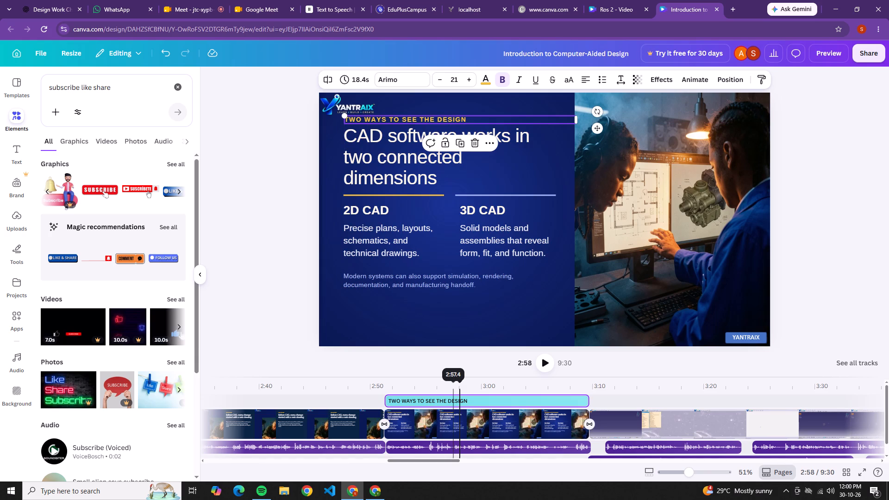
drag(461, 383, 370, 368)
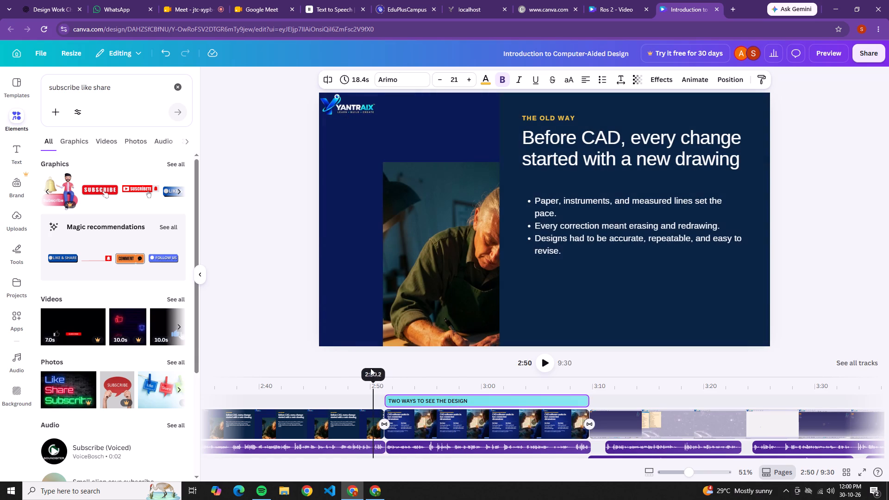
drag(370, 368, 369, 368)
click(321, 429)
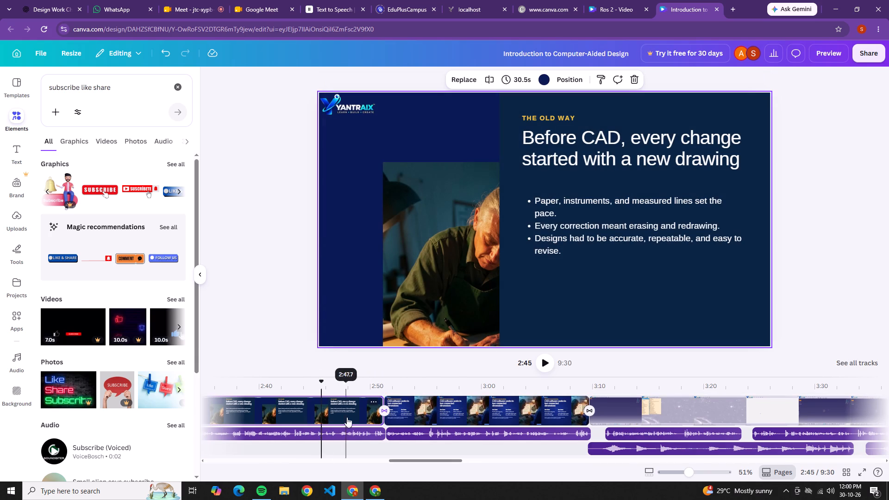
click(543, 360)
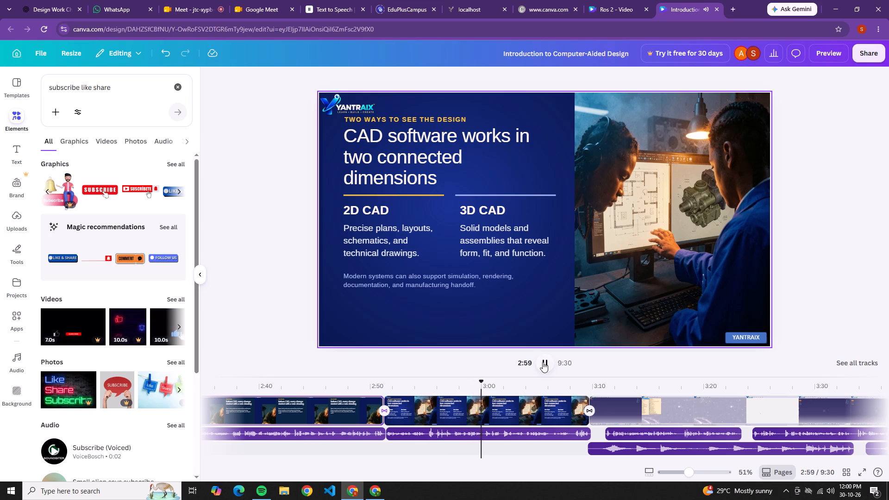
Delete the blue gradient panel behind the two-dimensions slide's text and change the slide background to the near-black navy.
click(395, 416)
click(437, 331)
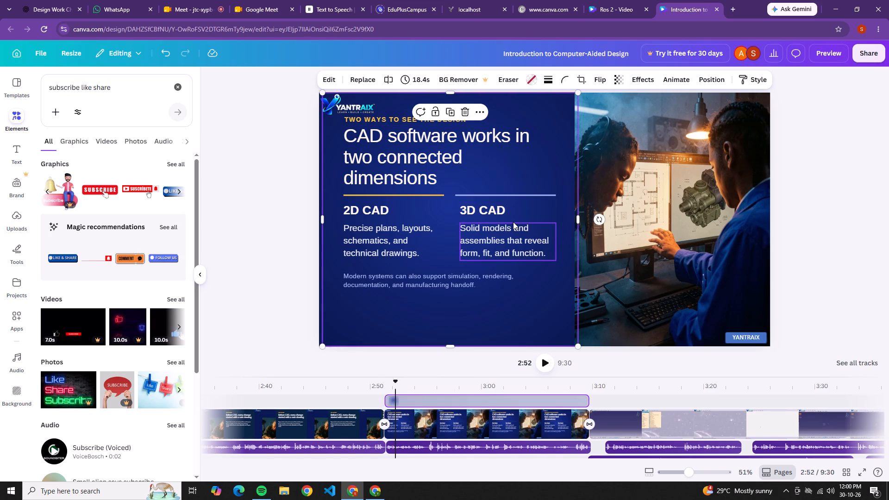
key(Delete)
key(Delete)
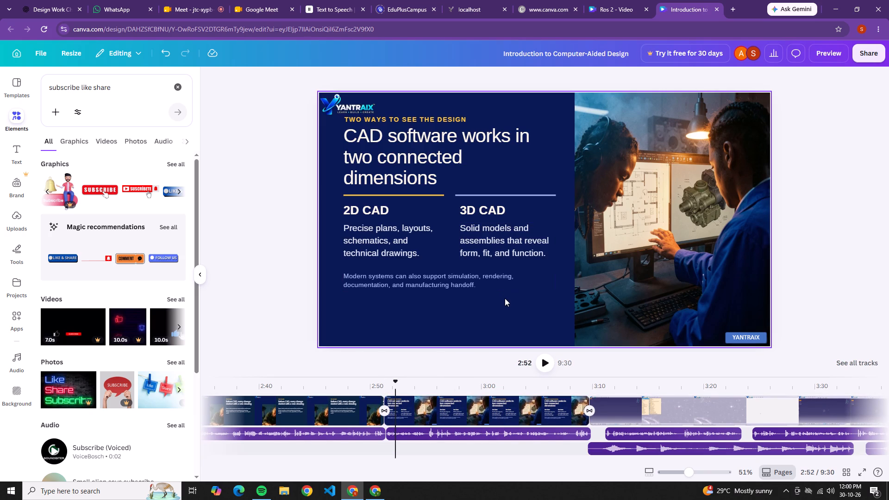
click(507, 301)
click(545, 77)
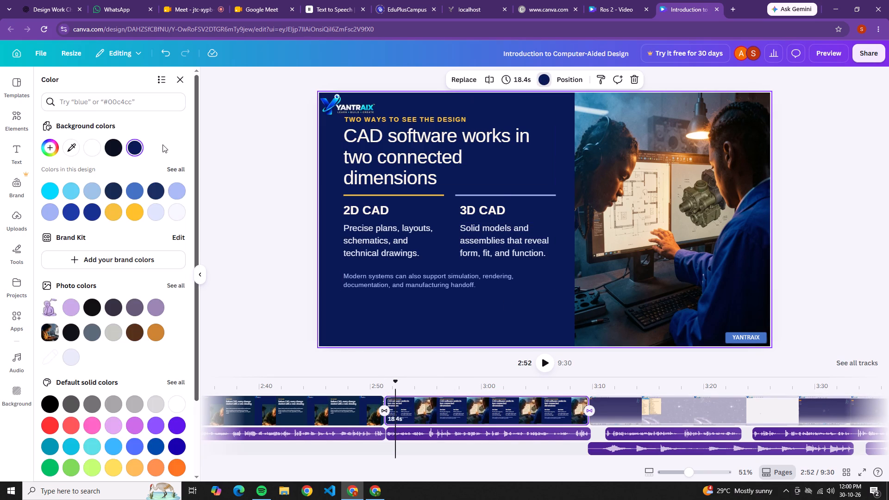
click(119, 145)
click(887, 243)
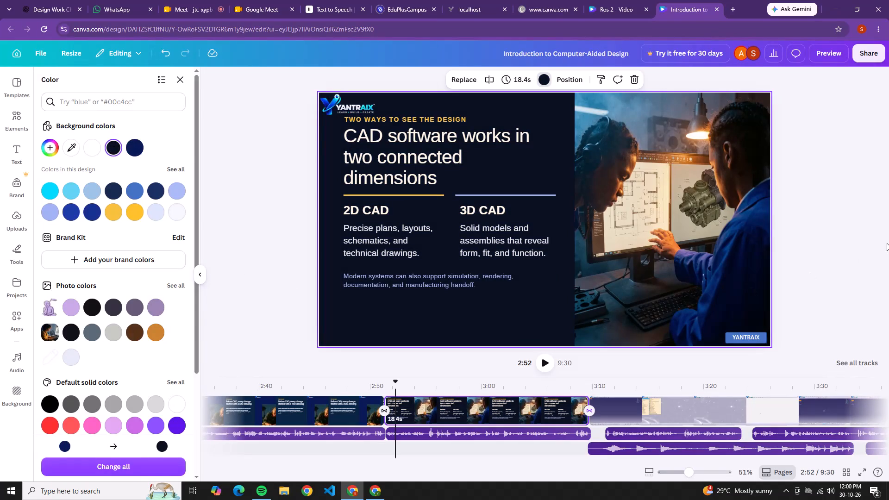
Set the heading "CAD software works in two connected dimensions" in Montserrat SemiBold.
click(426, 137)
click(383, 77)
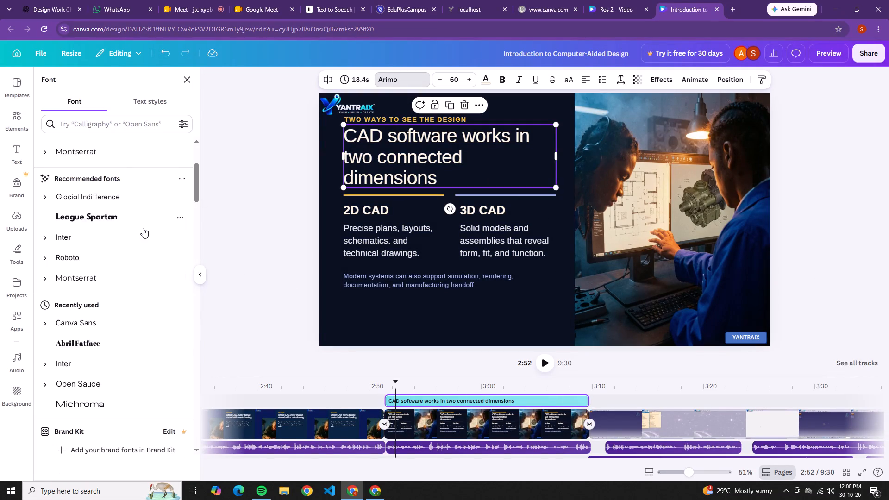
click(55, 273)
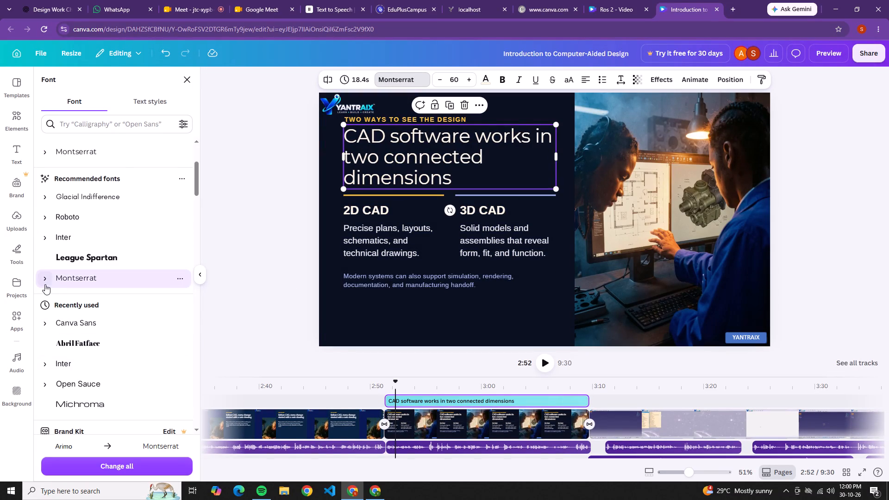
click(45, 284)
click(82, 397)
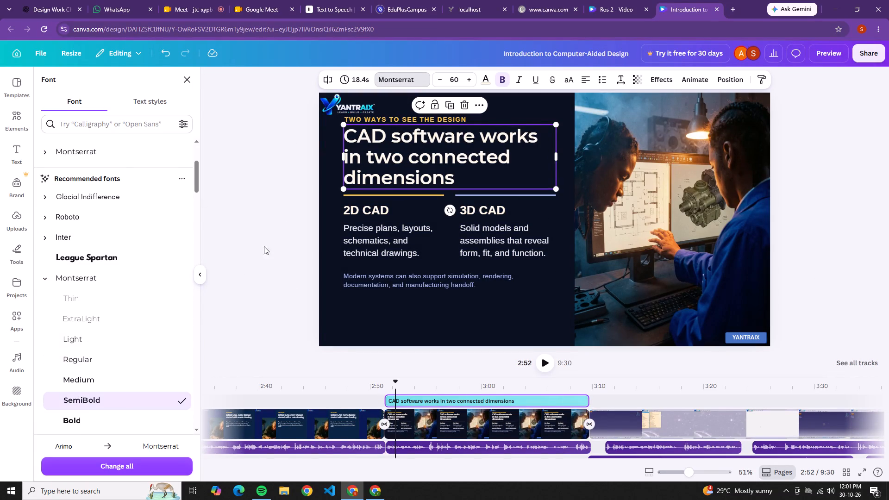
Recolour the "TWO WAYS TO SEE THE DESIGN" label bright cyan and change its font to Montserrat.
click(386, 120)
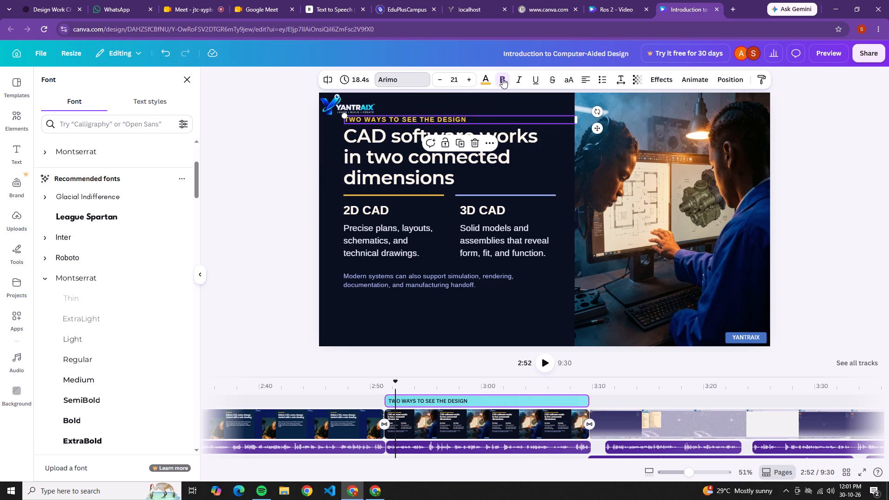
click(484, 81)
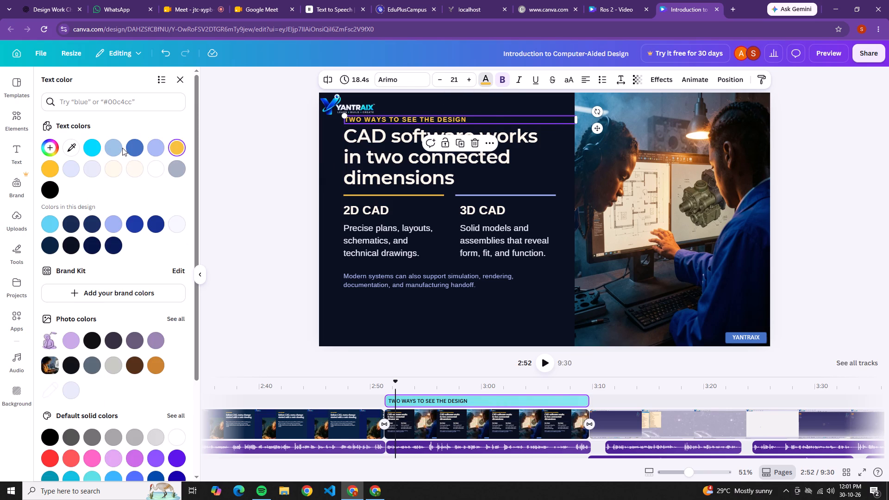
click(131, 150)
click(89, 150)
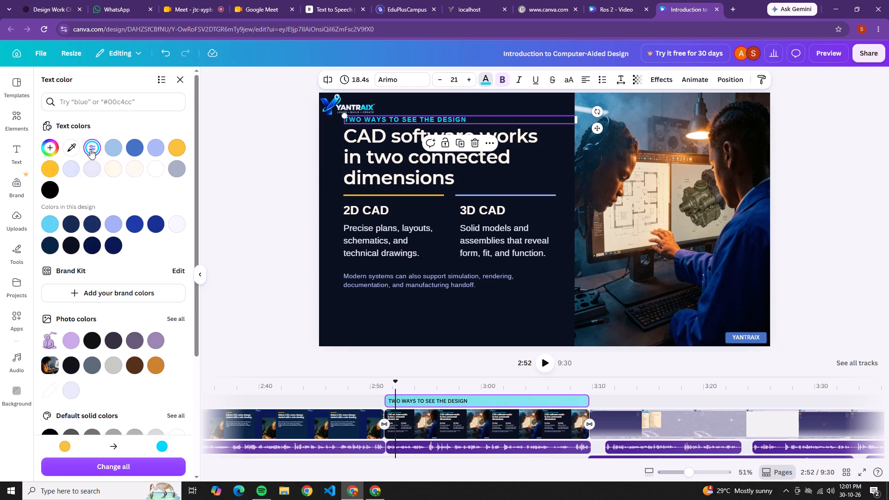
click(403, 78)
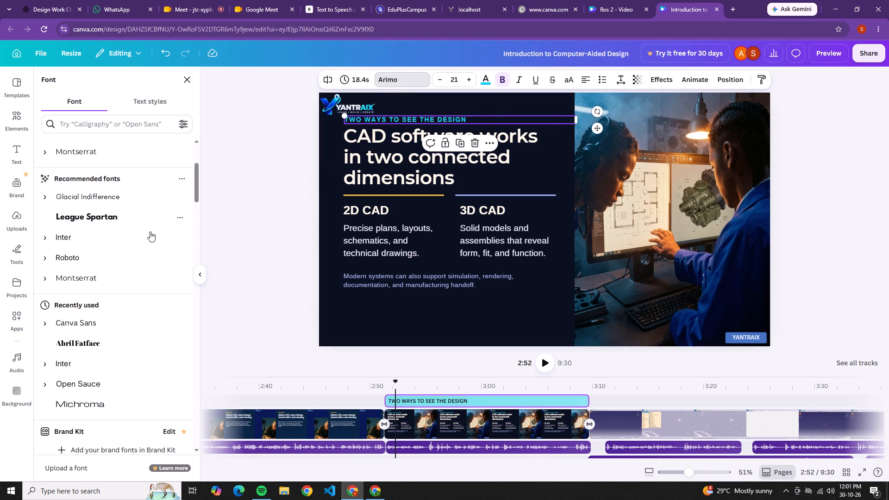
click(77, 274)
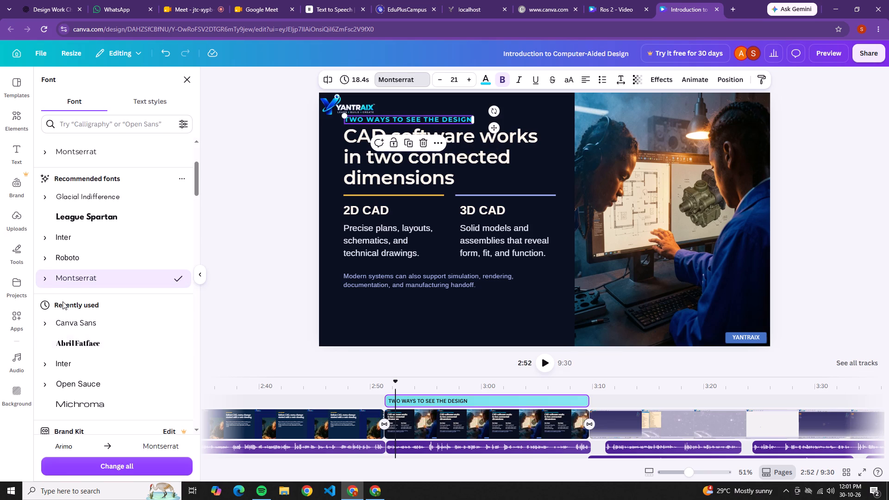
click(42, 277)
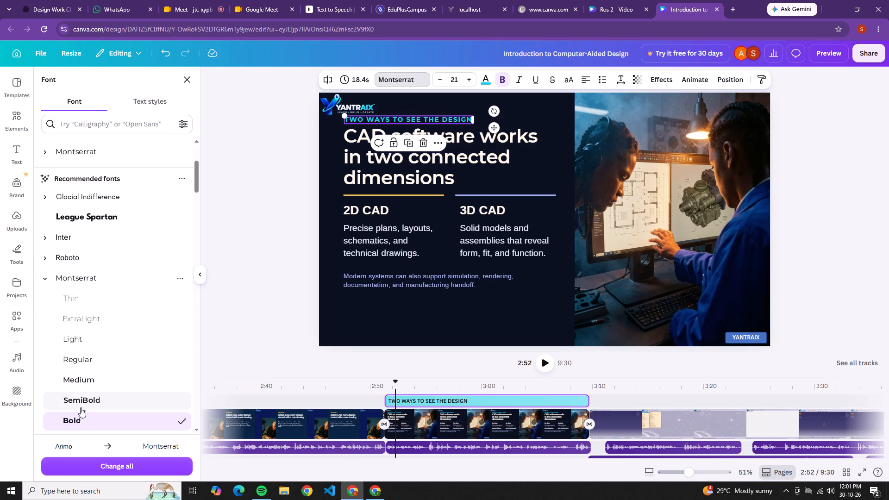
click(283, 271)
click(352, 321)
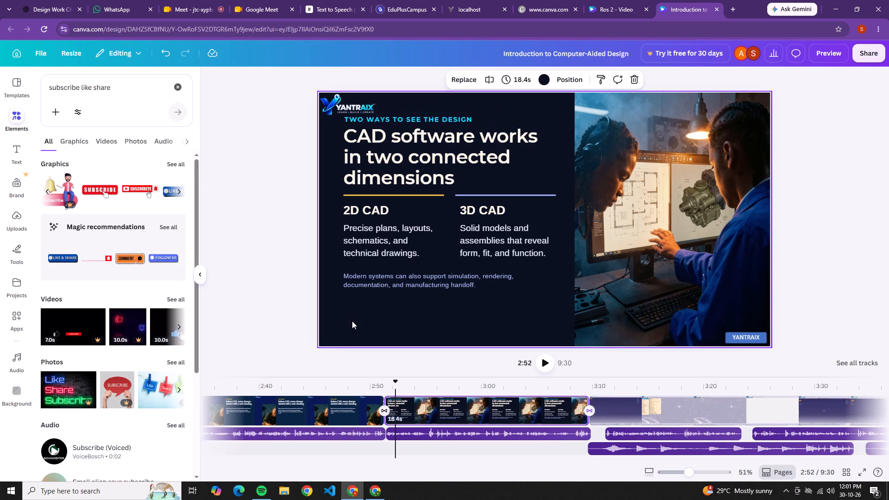
Move the "TWO WAYS TO SEE THE DESIGN" label up beside the YANTRAIX logo, level with it and clear of the heading.
click(382, 114)
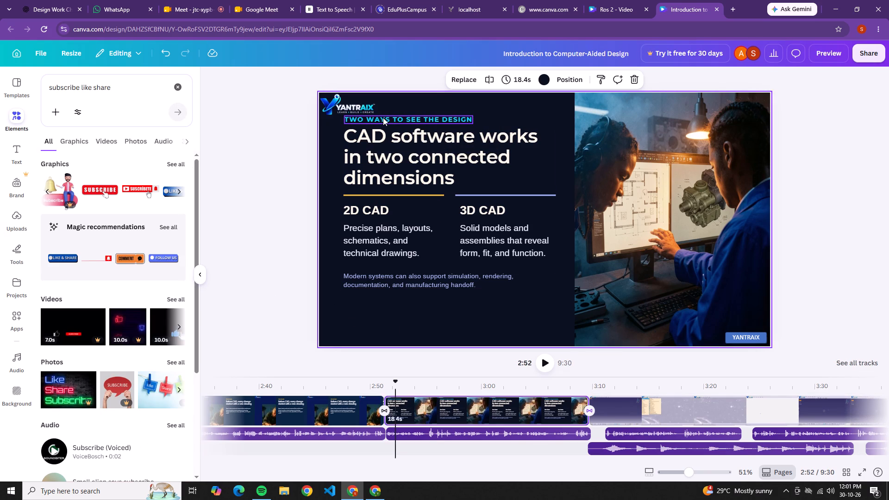
click(383, 118)
click(384, 120)
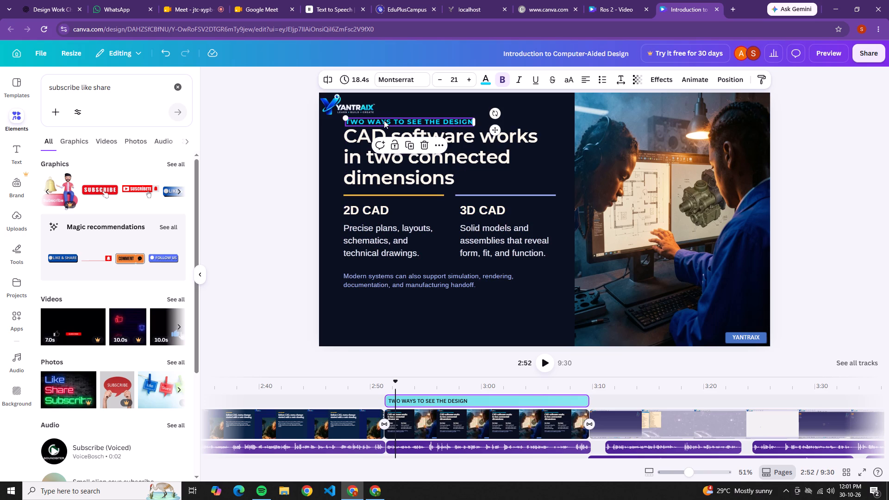
drag(384, 120, 426, 111)
drag(417, 122, 430, 116)
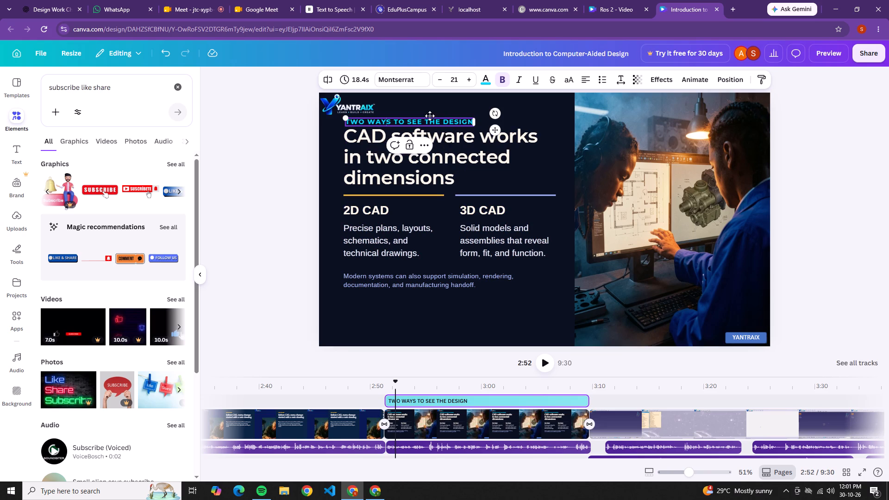
click(432, 102)
drag(410, 119, 474, 100)
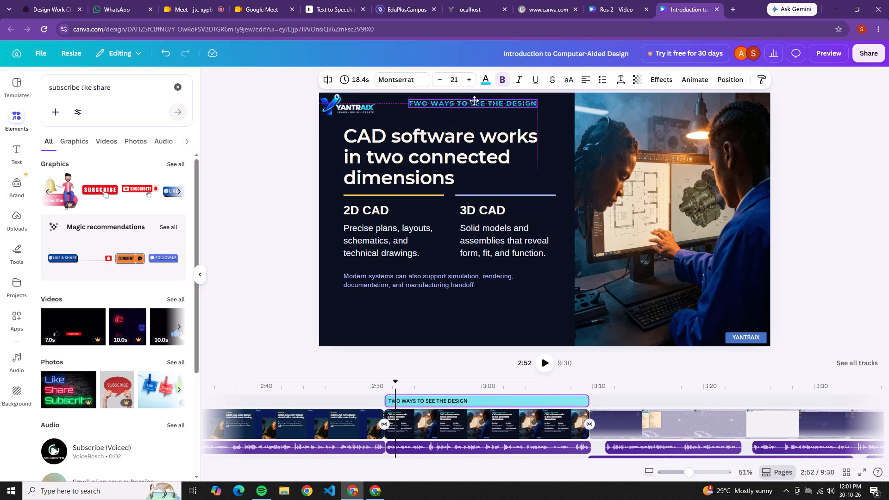
drag(474, 100, 483, 100)
click(262, 158)
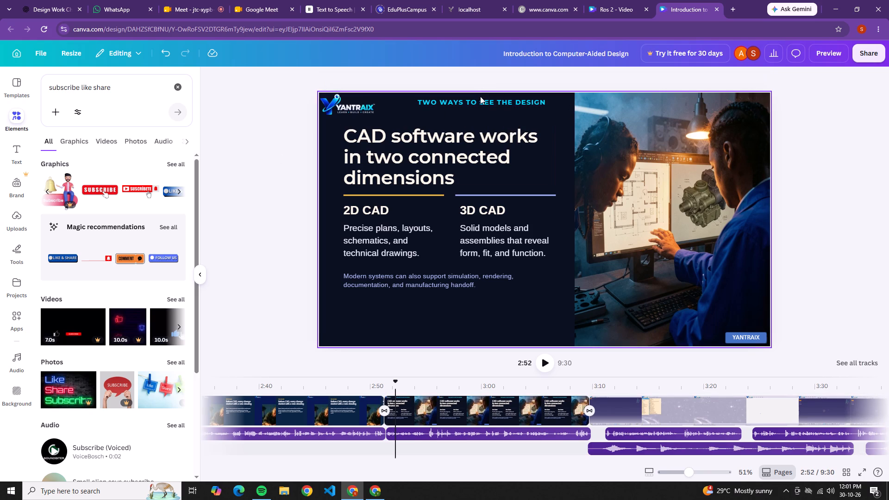
drag(480, 99, 479, 103)
click(264, 137)
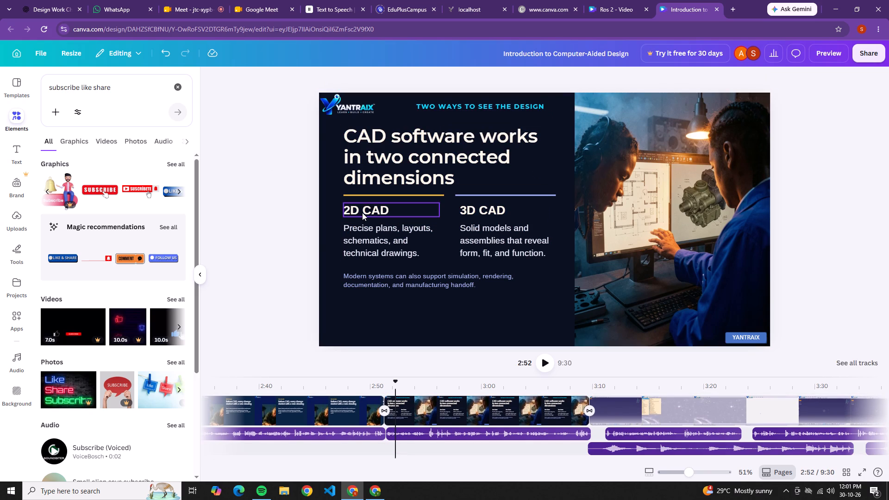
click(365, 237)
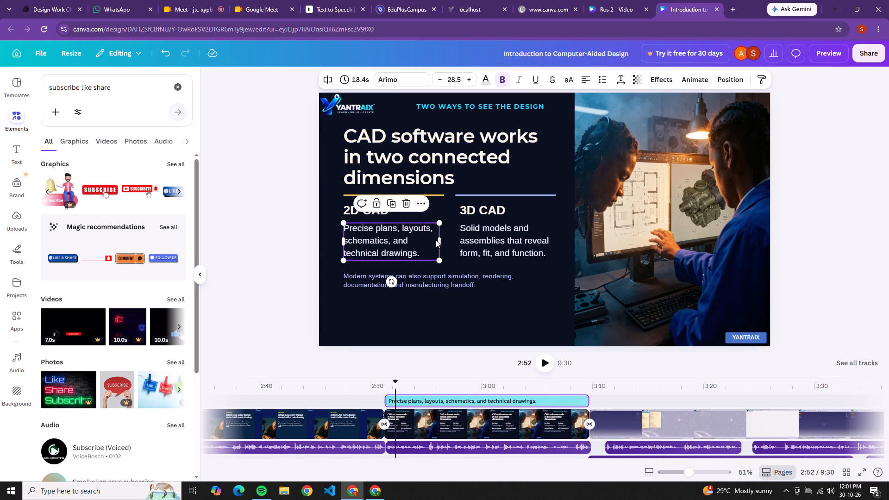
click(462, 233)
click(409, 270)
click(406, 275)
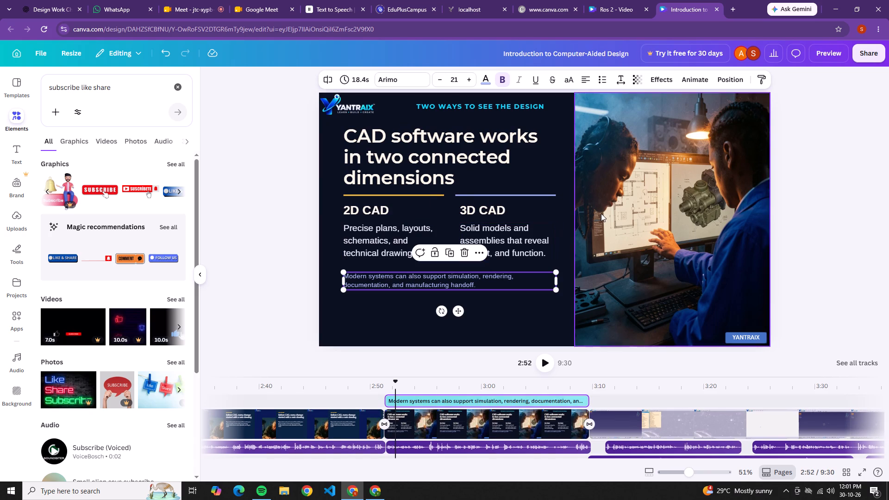
Delete both stacked blue YANTRAIX badges from the lower corner of the two-dimensions slide's photo.
click(601, 213)
click(736, 315)
click(730, 327)
double_click(734, 336)
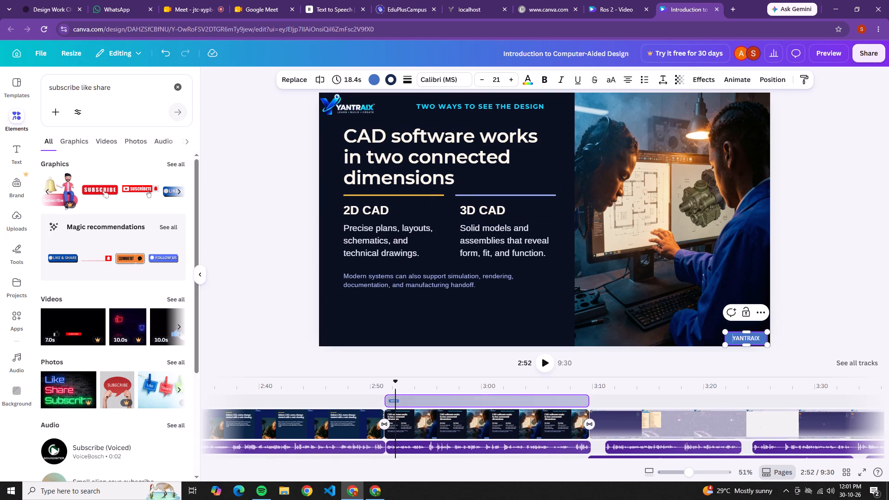
key(Delete)
click(732, 333)
key(Delete)
click(720, 327)
drag(705, 322, 745, 341)
key(ctrl+z)
click(749, 337)
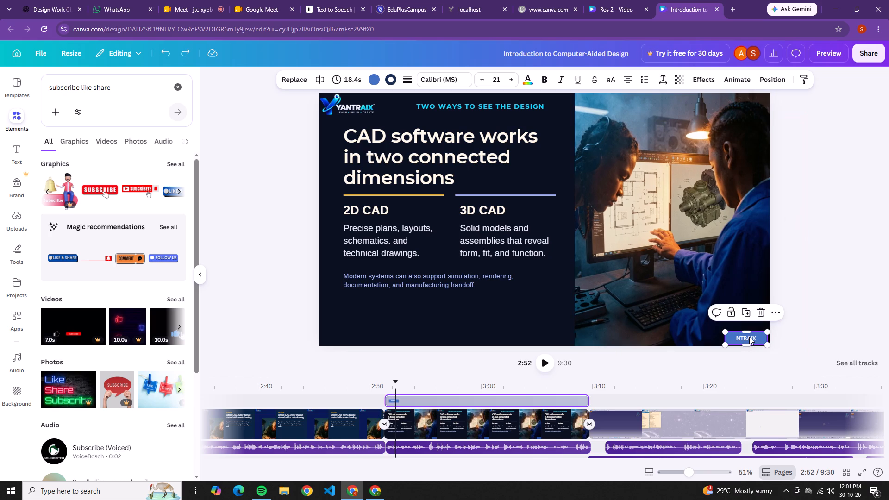
key(Delete)
key(Delete)
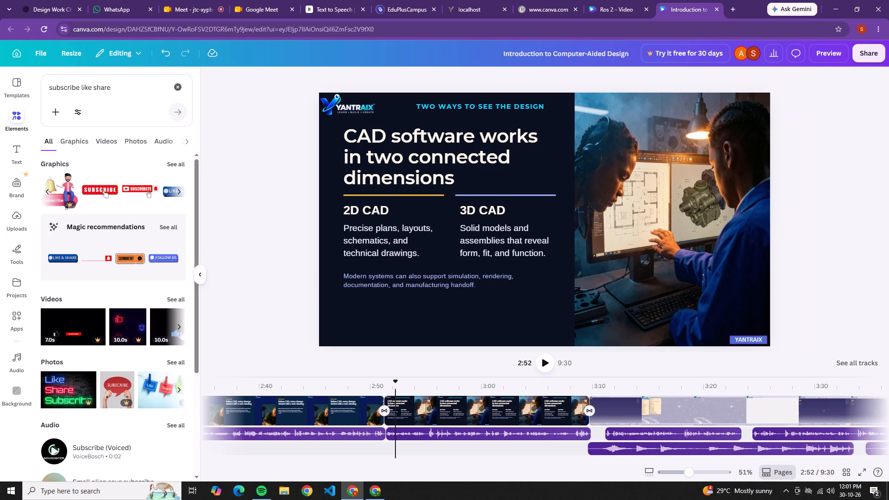
click(754, 336)
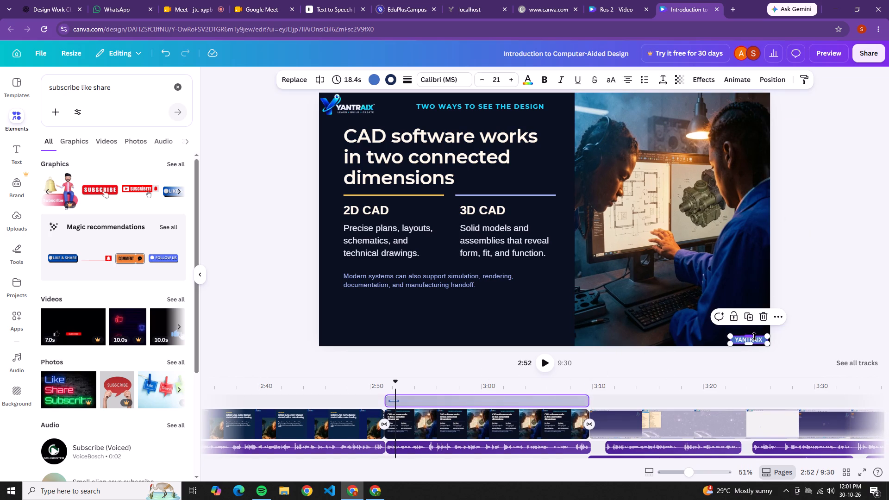
key(Delete)
click(845, 264)
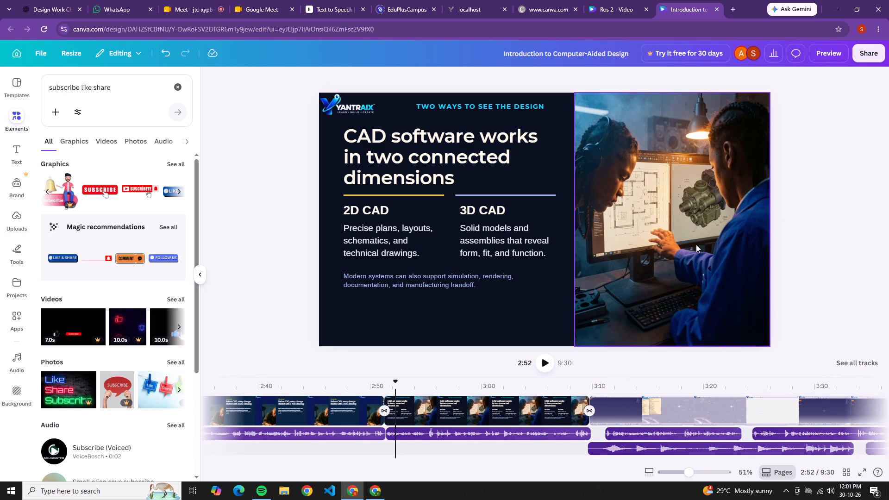
Apply the Photo Rise animation to the photo on the two-dimensions slide.
click(689, 243)
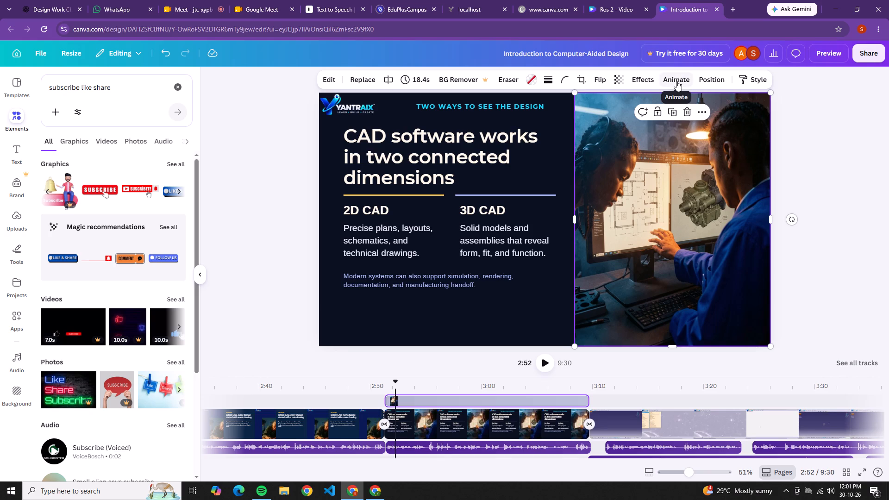
click(676, 81)
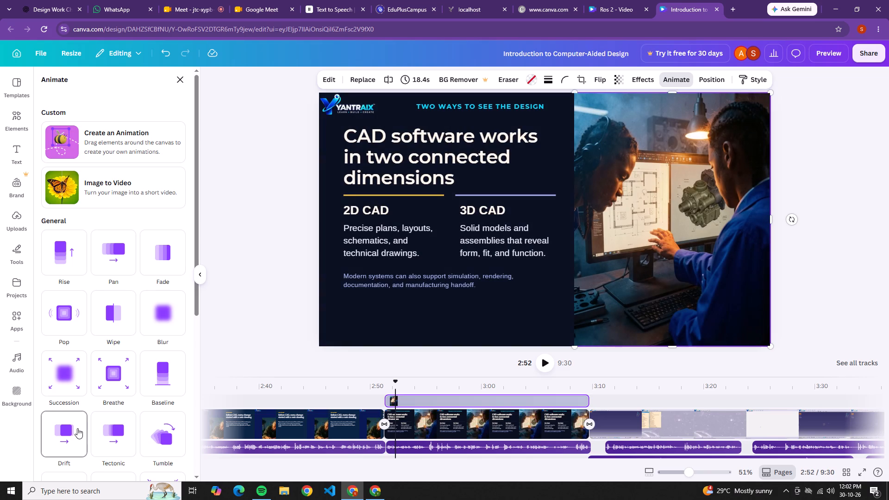
scroll(130, 423, down, 5)
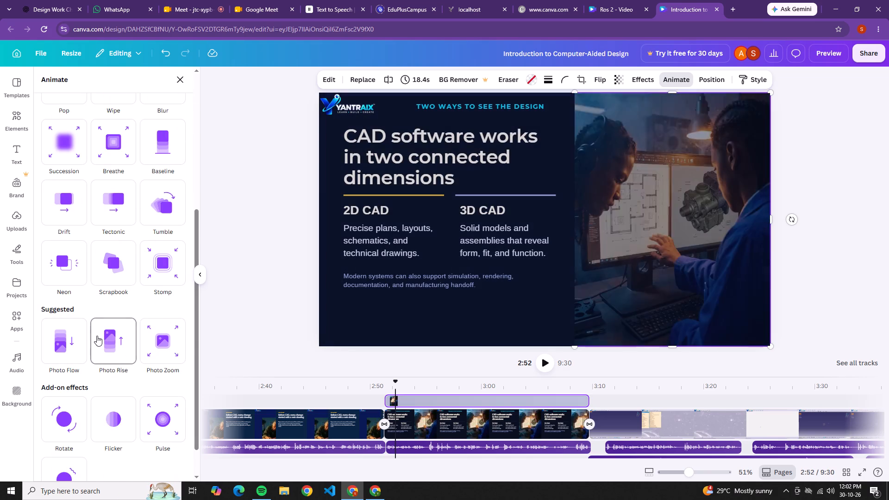
click(97, 336)
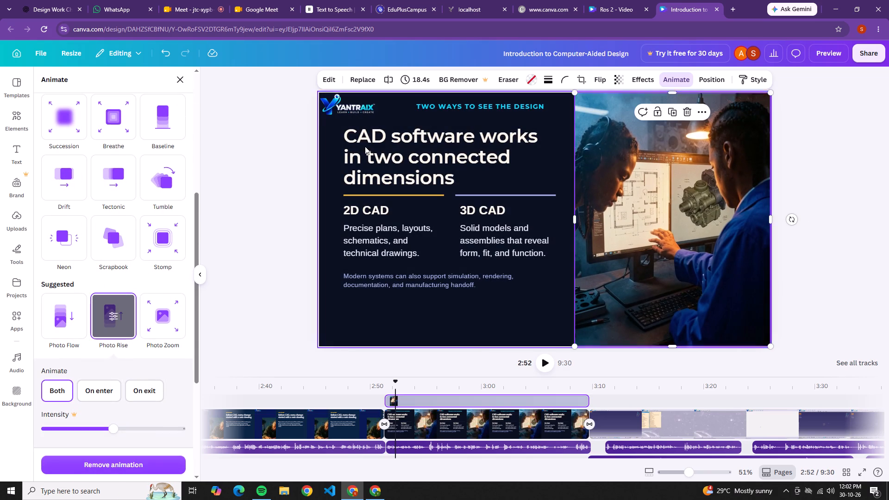
Play the two-dimensions slide briefly and apply the Typewriter animation to the "TWO WAYS TO SEE THE DESIGN" label.
click(388, 138)
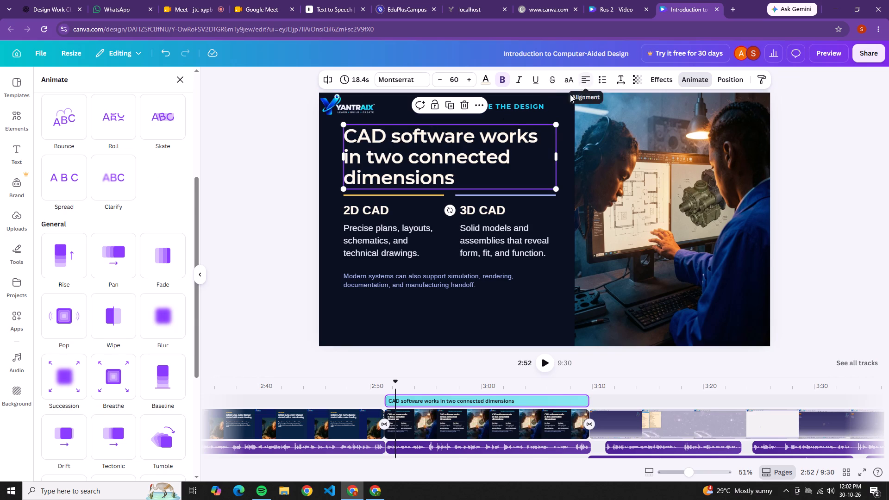
click(550, 359)
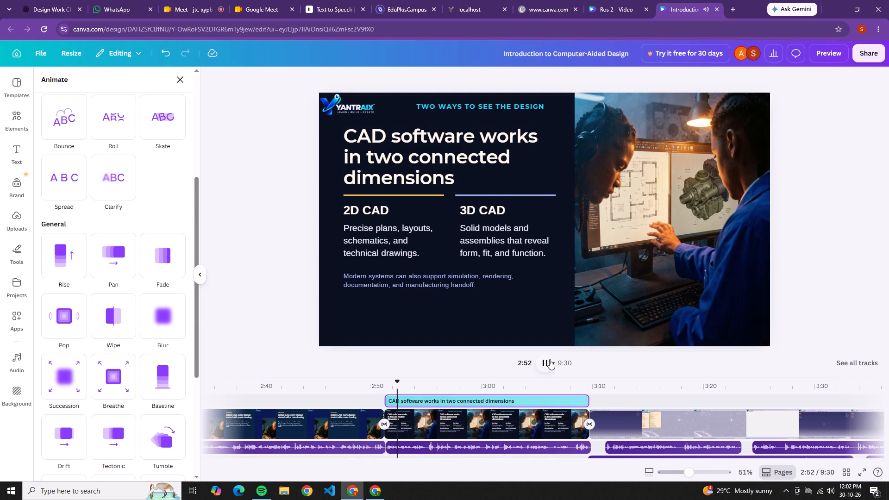
click(550, 359)
click(550, 359)
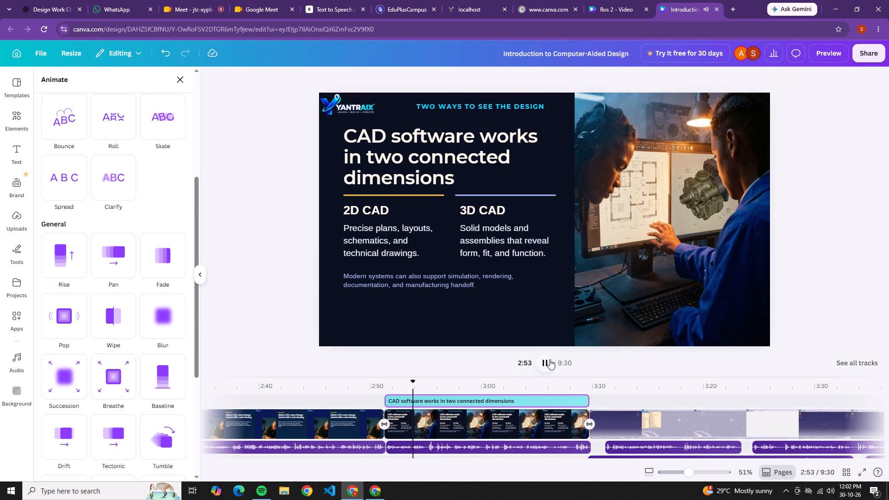
click(550, 359)
double_click(550, 359)
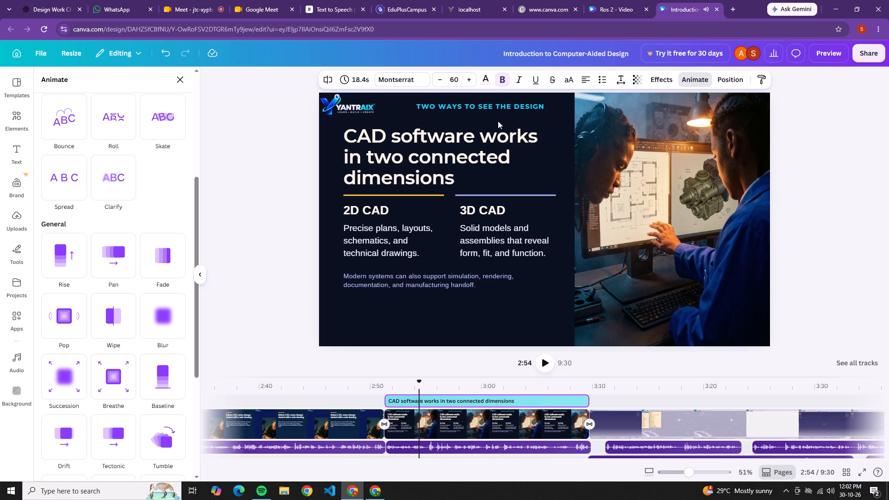
click(498, 105)
click(498, 105)
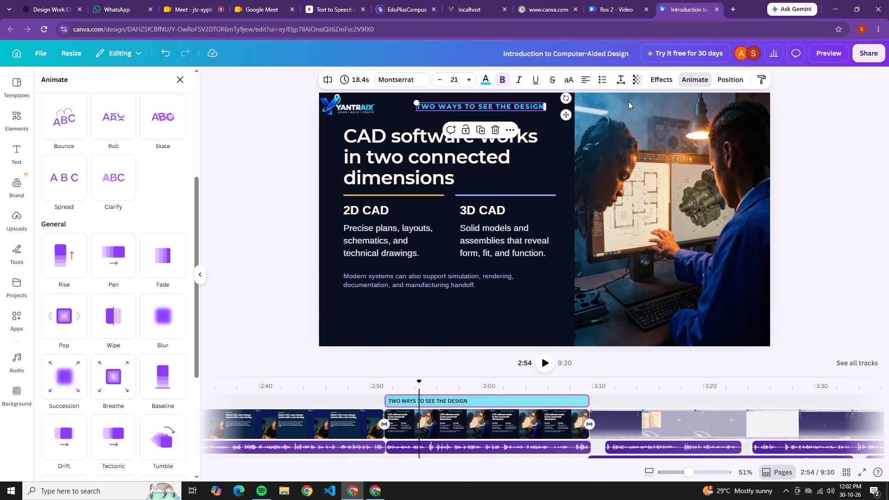
click(683, 79)
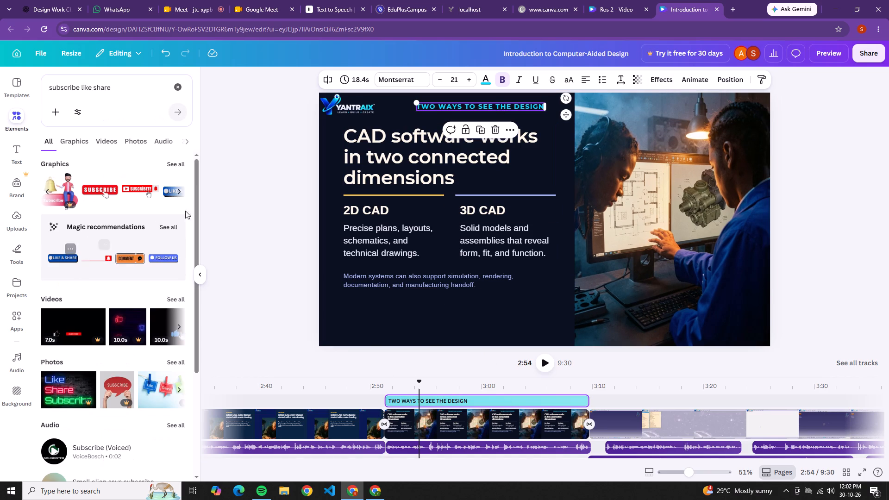
click(683, 80)
click(63, 208)
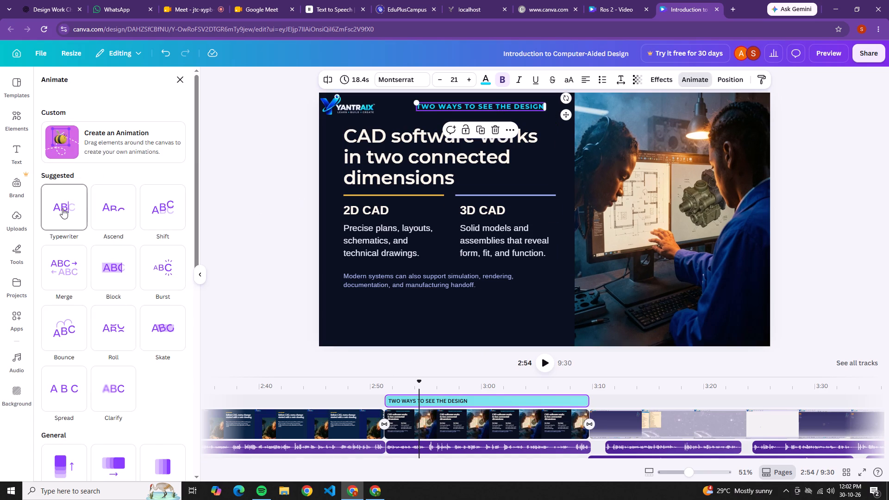
Replay the slide from its start and trim the "TWO WAYS TO SEE THE DESIGN" label to begin at about 2:56.
click(384, 386)
click(551, 363)
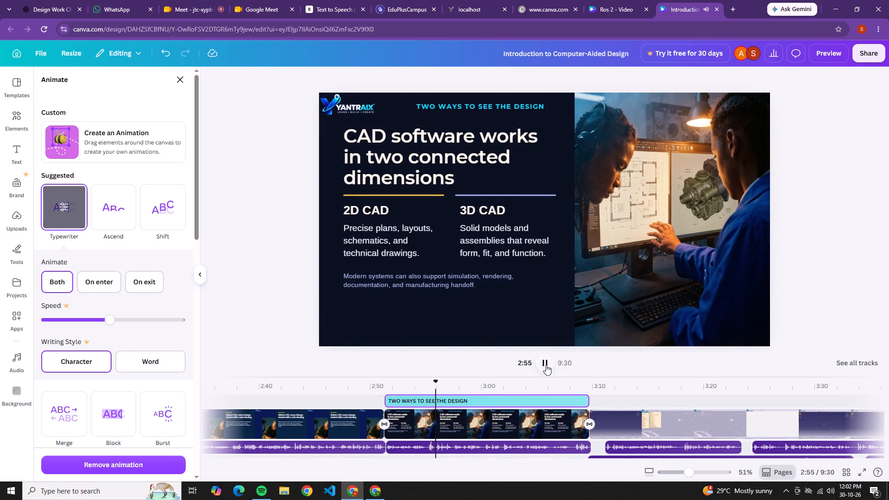
click(546, 365)
double_click(546, 365)
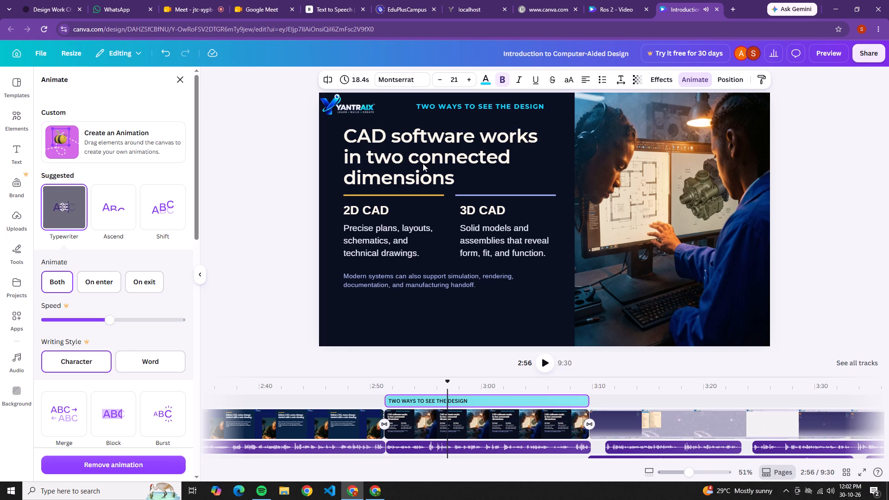
click(423, 163)
drag(388, 401, 417, 396)
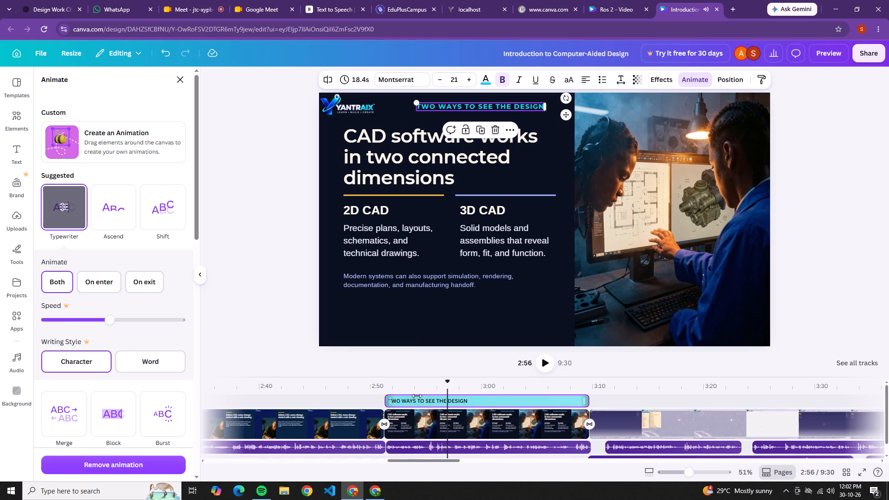
drag(417, 396, 448, 397)
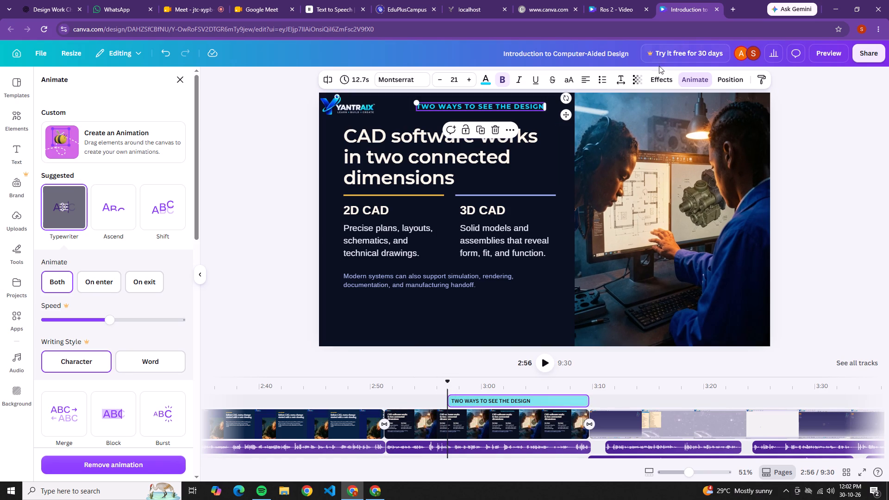
Set the label's Typewriter animation to On enter only and preview it up to about 3:00.
click(86, 287)
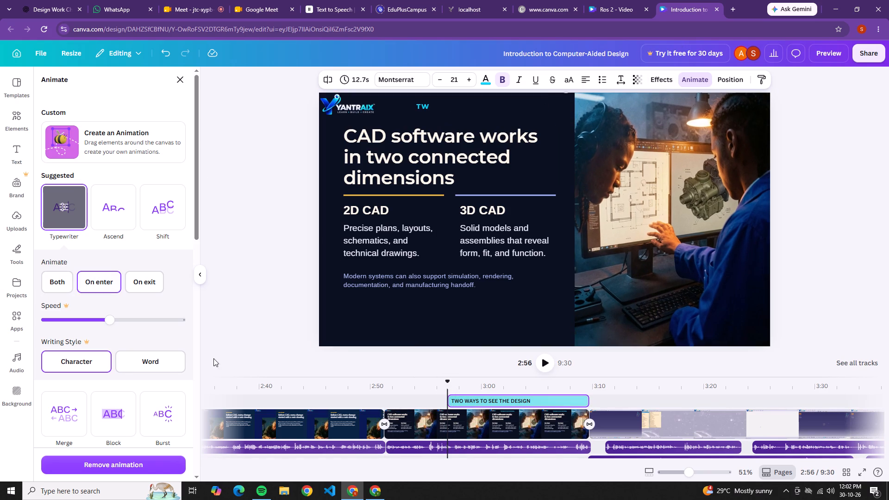
click(547, 361)
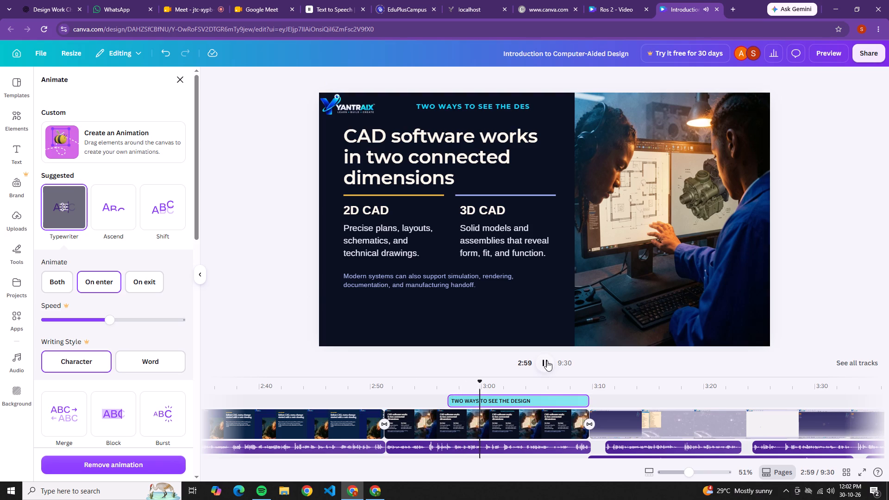
click(547, 361)
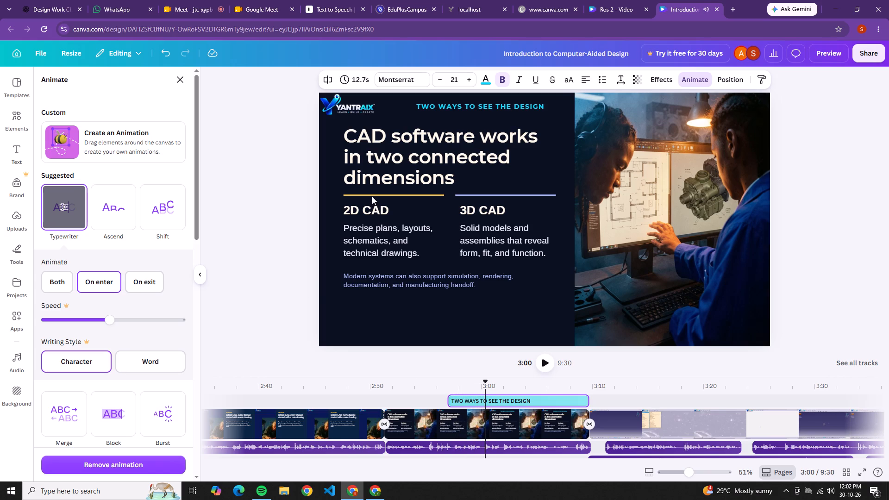
Apply the Pan animation to the yellow line and the "2D CAD" heading together.
click(372, 196)
click(372, 195)
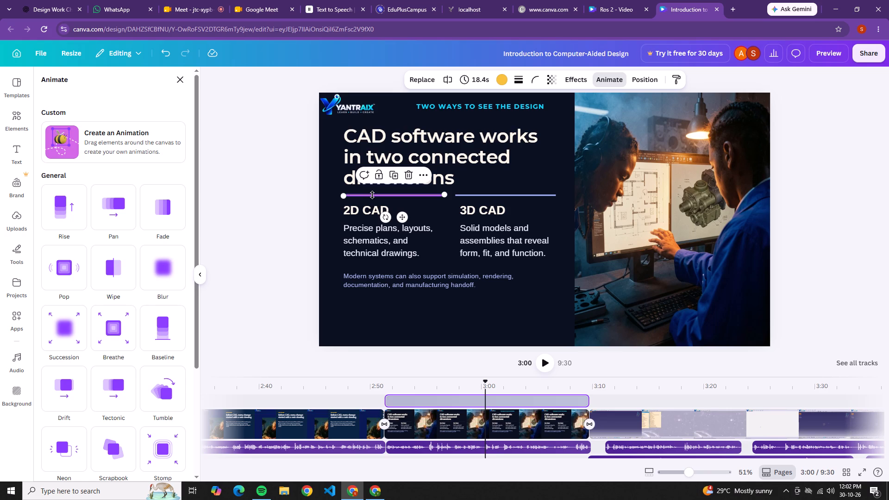
shift+click(375, 209)
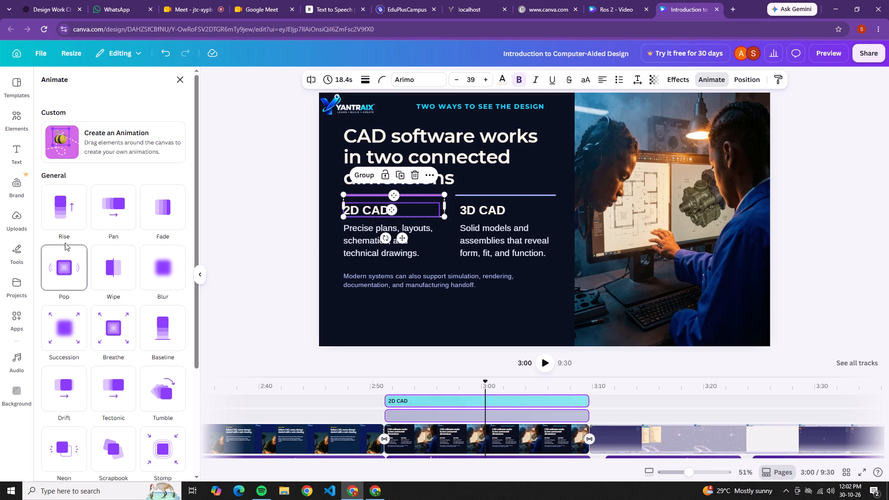
click(100, 225)
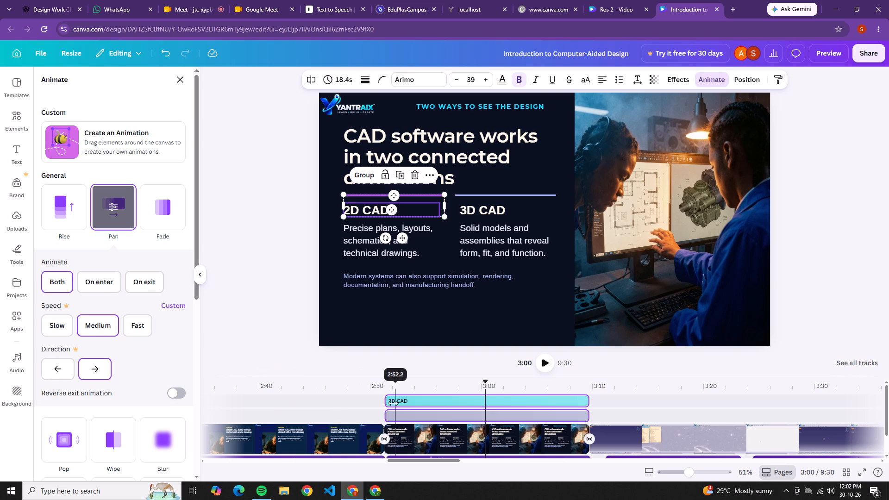
Trim the yellow line and "2D CAD" heading to begin at about 3:00, and play on to 3:01.
drag(388, 403, 488, 401)
click(549, 363)
click(549, 363)
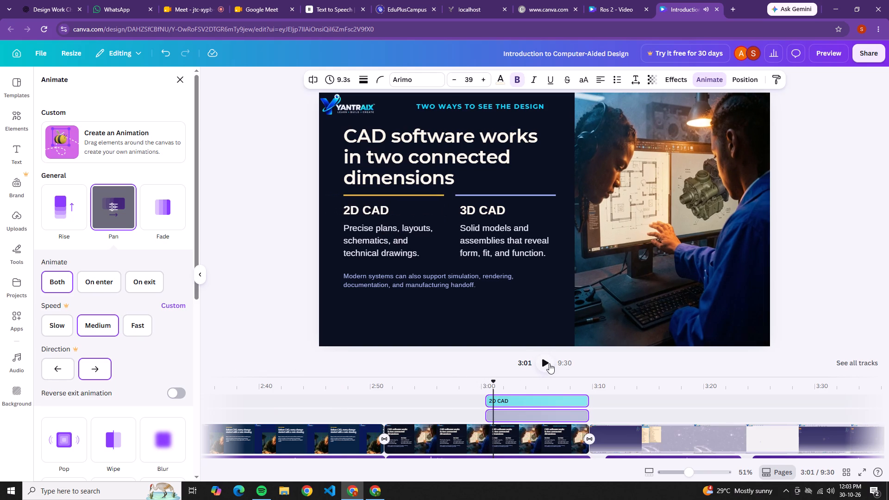
Apply the Pan animation, On enter only, to the periwinkle line and the "3D CAD" heading together.
click(509, 192)
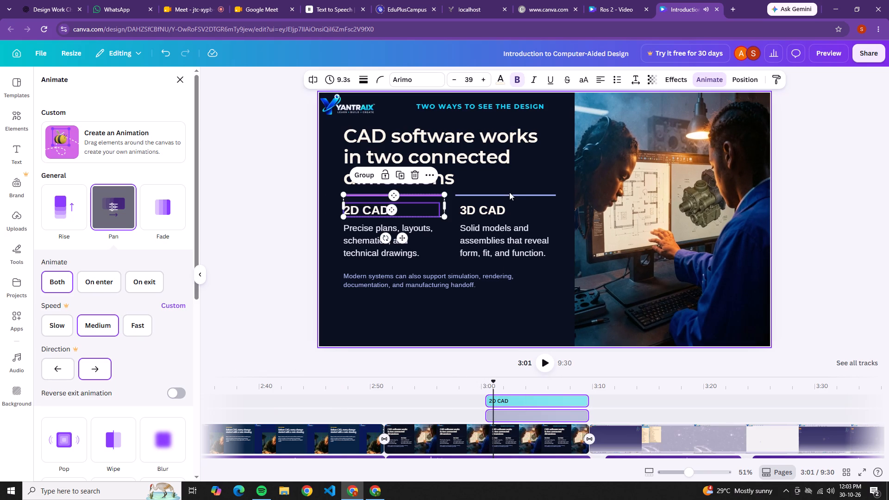
click(509, 194)
click(509, 194)
click(509, 196)
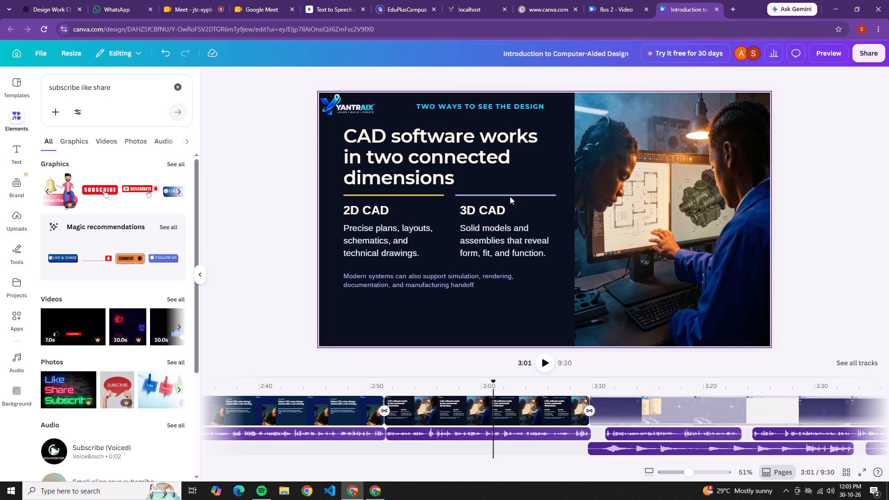
click(510, 195)
shift+click(492, 206)
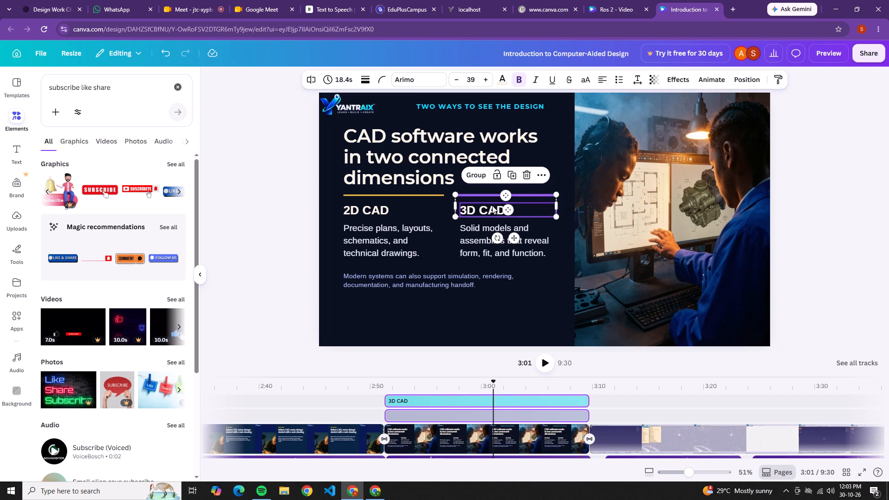
click(706, 77)
click(125, 222)
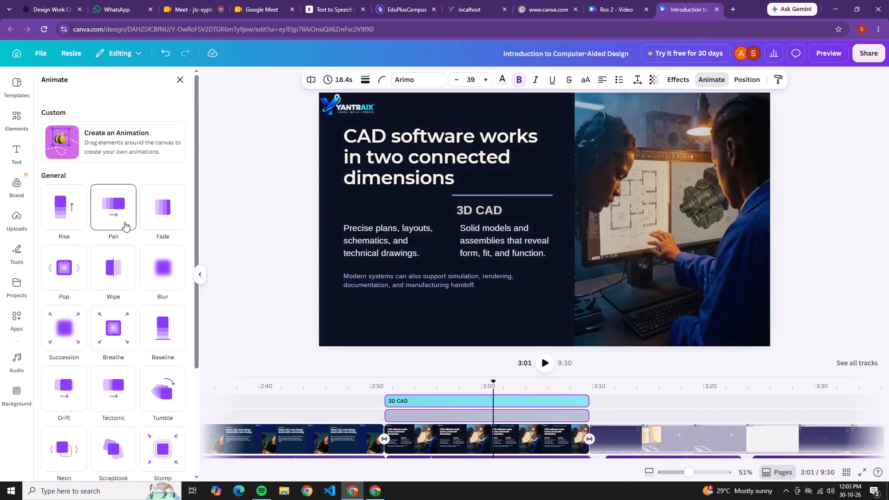
click(86, 283)
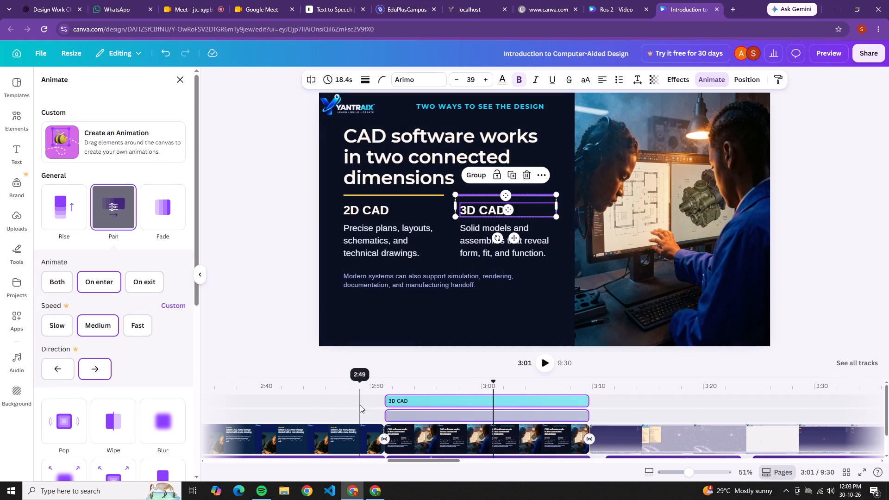
Trim the periwinkle line and "3D CAD" heading to begin at about 3:01, and play on to 3:02.
drag(388, 395, 457, 398)
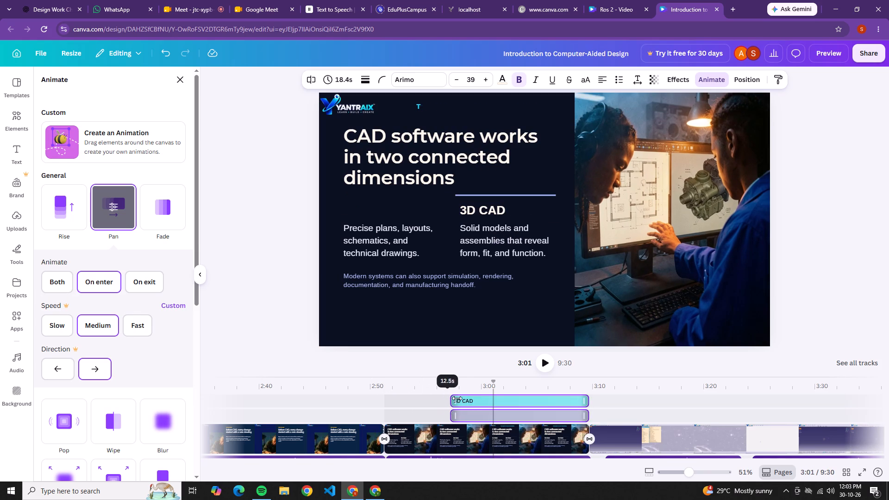
drag(457, 398, 496, 403)
click(541, 365)
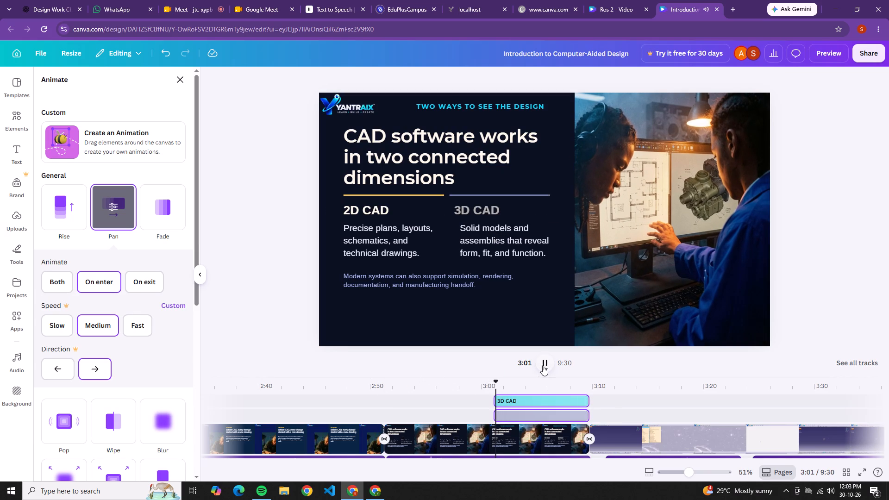
click(552, 367)
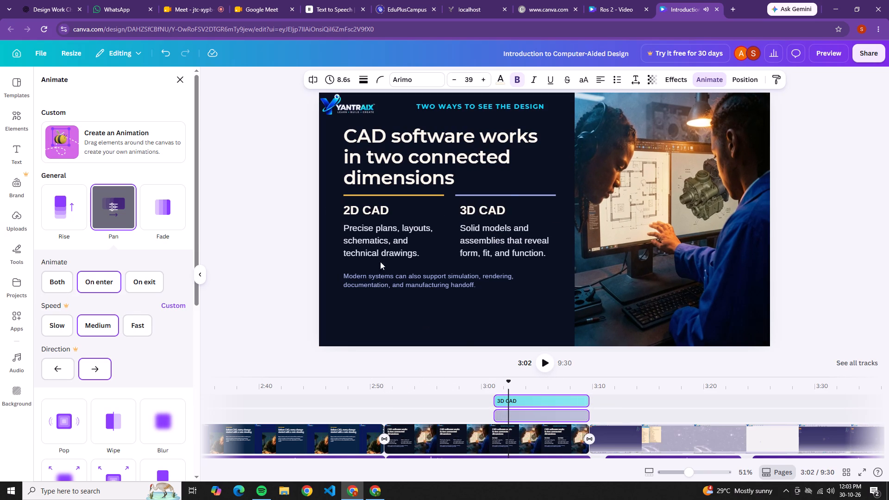
Trim the "Precise plans, layouts" text to begin at about 3:02, apply the Ascend animation, and play on to 3:04.
click(385, 231)
click(385, 231)
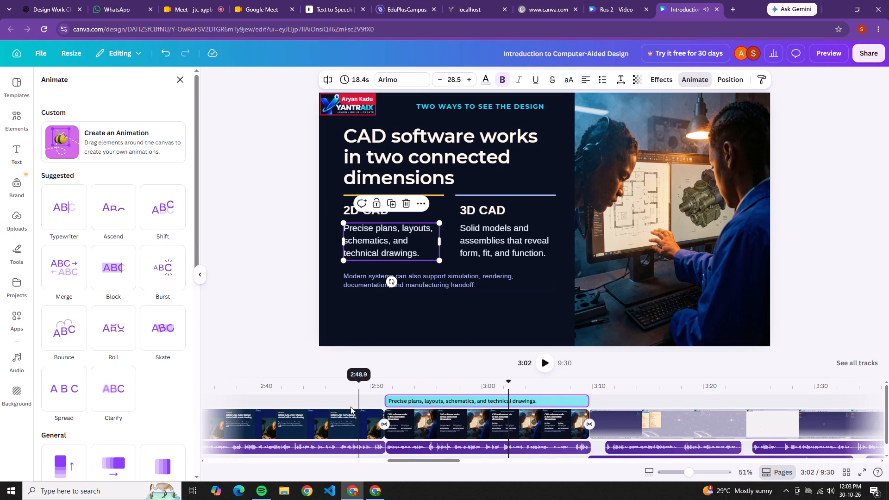
drag(390, 401, 512, 405)
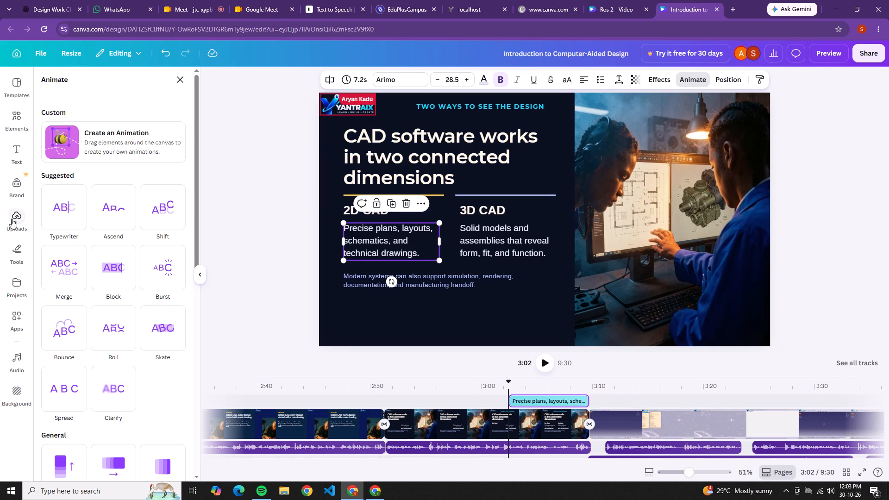
click(56, 216)
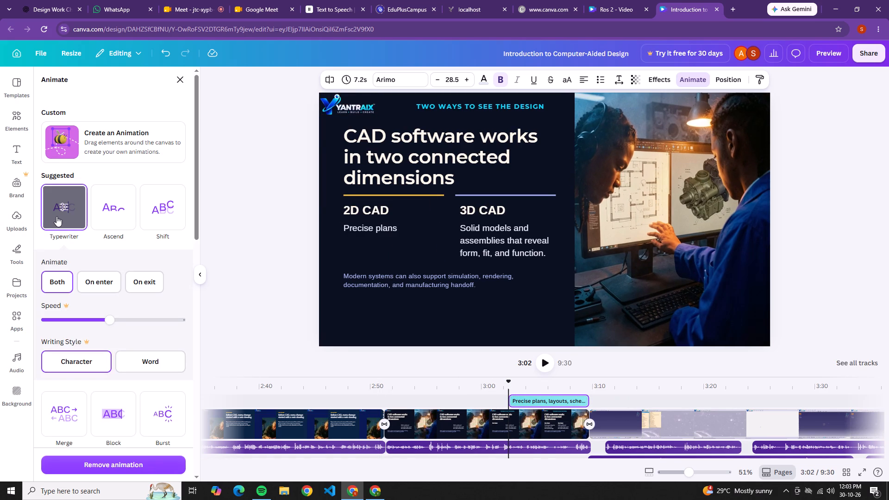
click(114, 222)
click(464, 244)
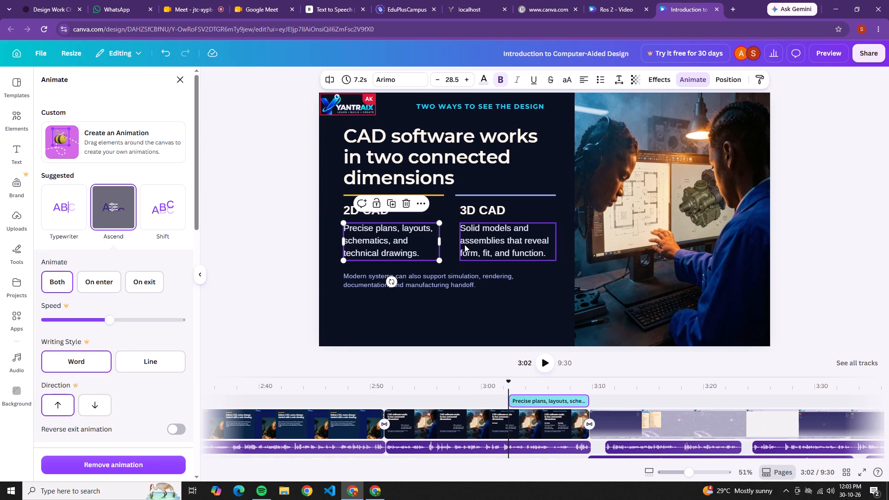
click(540, 363)
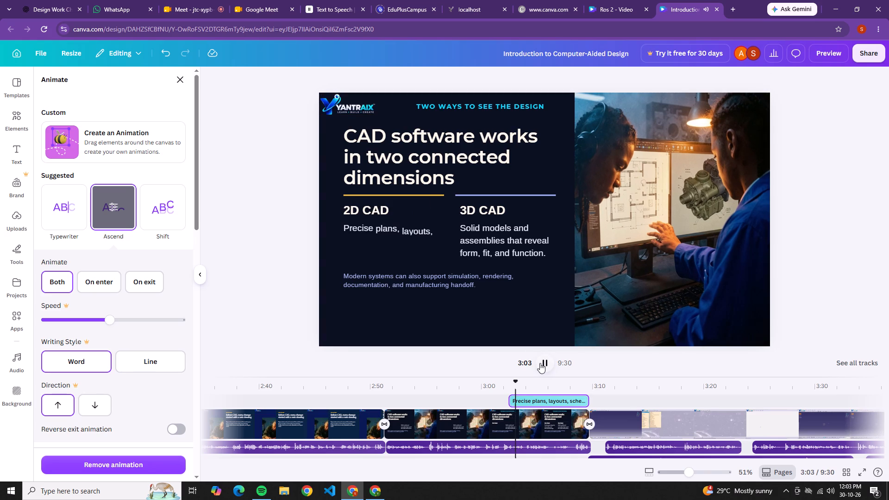
click(540, 363)
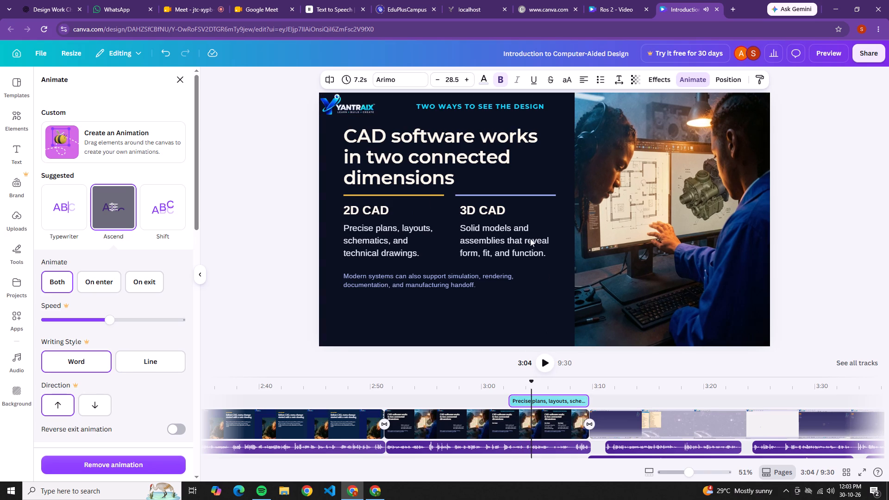
Trim the "Solid models and assemblies" text to begin at about 3:04, apply the Ascend animation, and play on to 3:09.
click(515, 239)
click(496, 252)
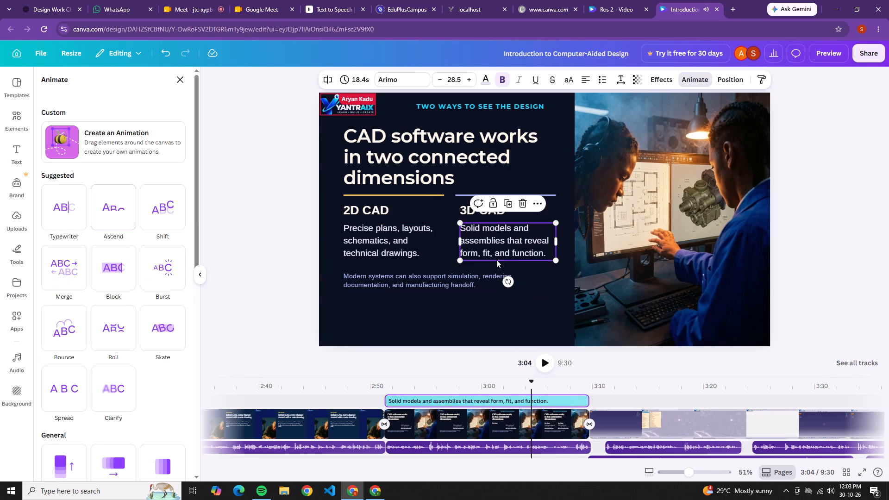
drag(386, 398, 388, 398)
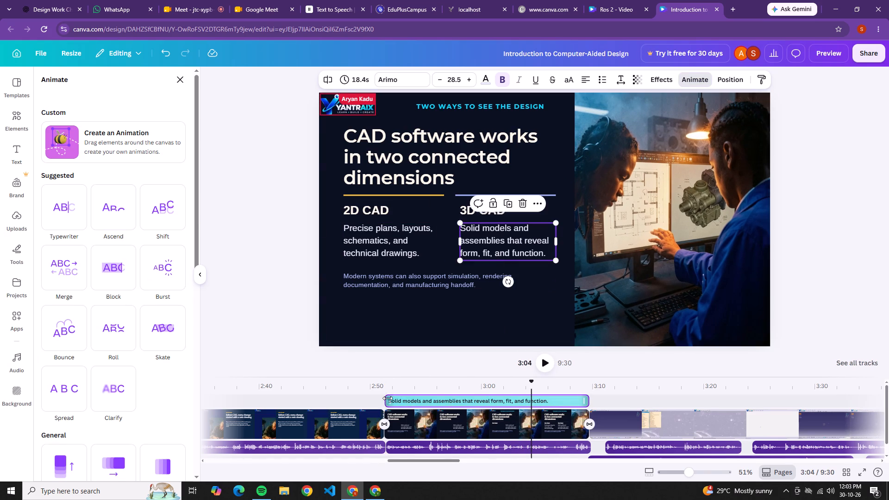
drag(388, 398, 532, 414)
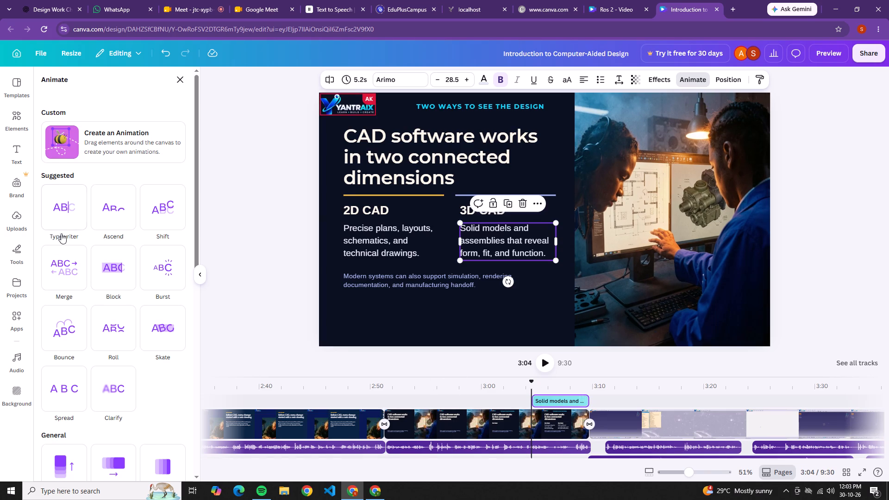
click(102, 226)
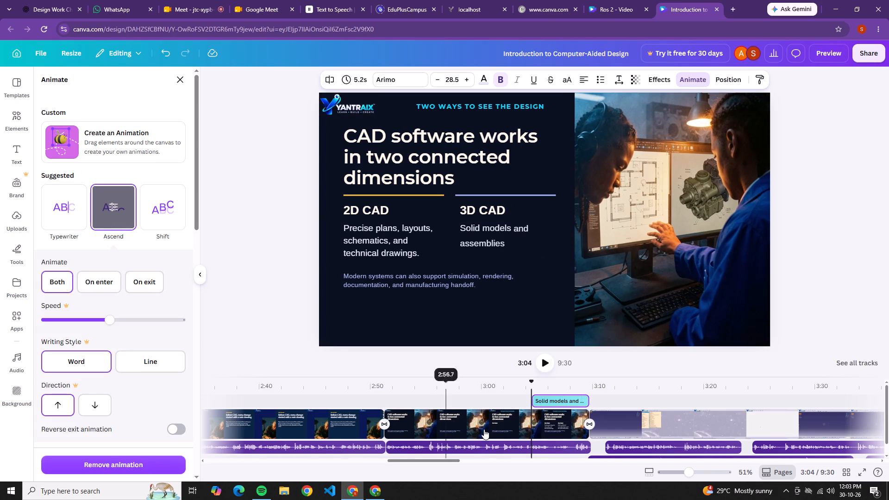
click(548, 372)
click(547, 368)
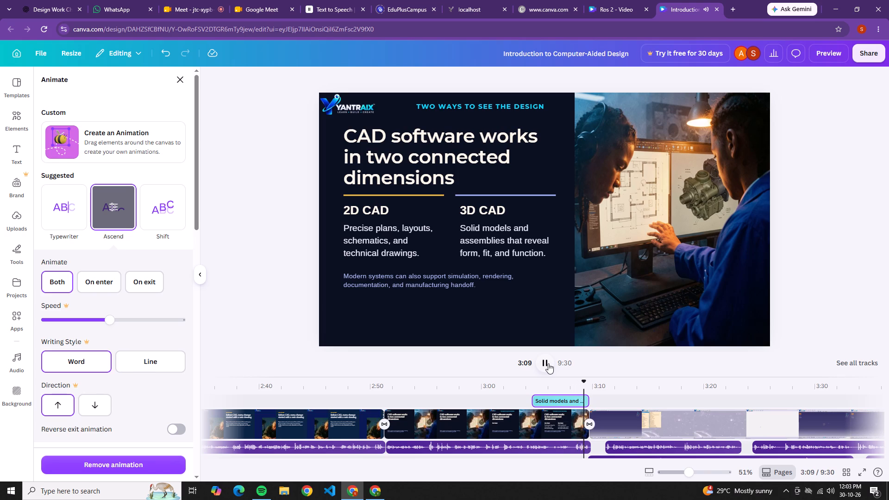
click(548, 363)
Back at about 3:04, shift the "Modern systems can also support" note slightly lower and narrow its text box.
click(530, 393)
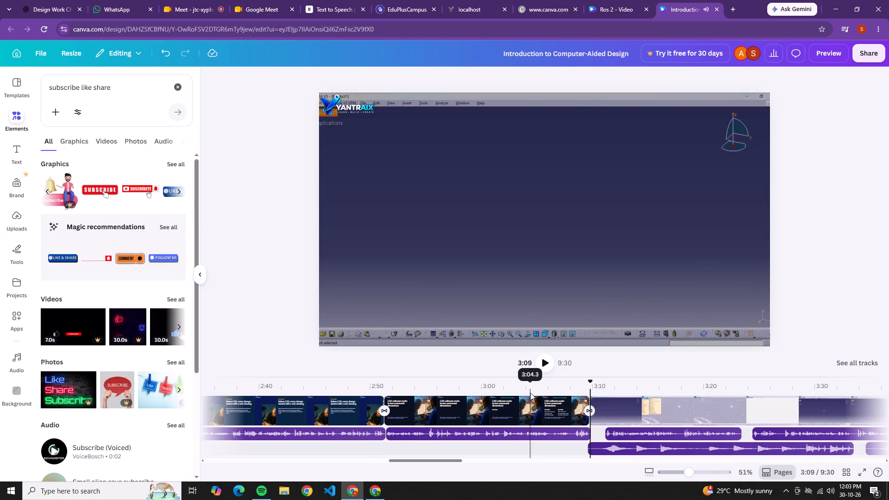
click(405, 276)
drag(405, 276, 411, 285)
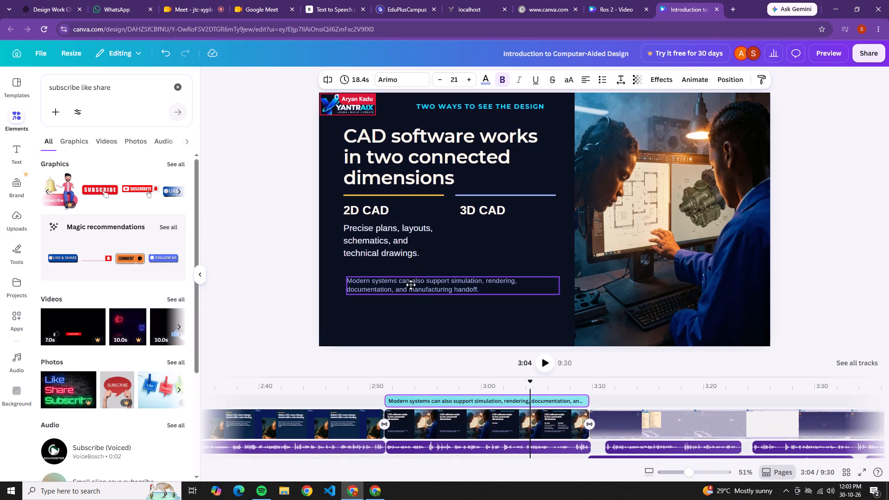
drag(411, 285, 413, 289)
drag(565, 295, 554, 294)
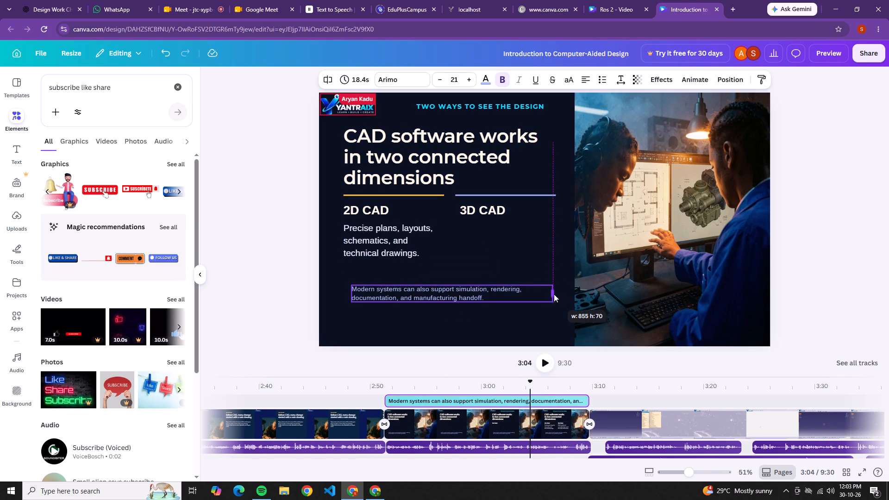
drag(554, 294, 525, 292)
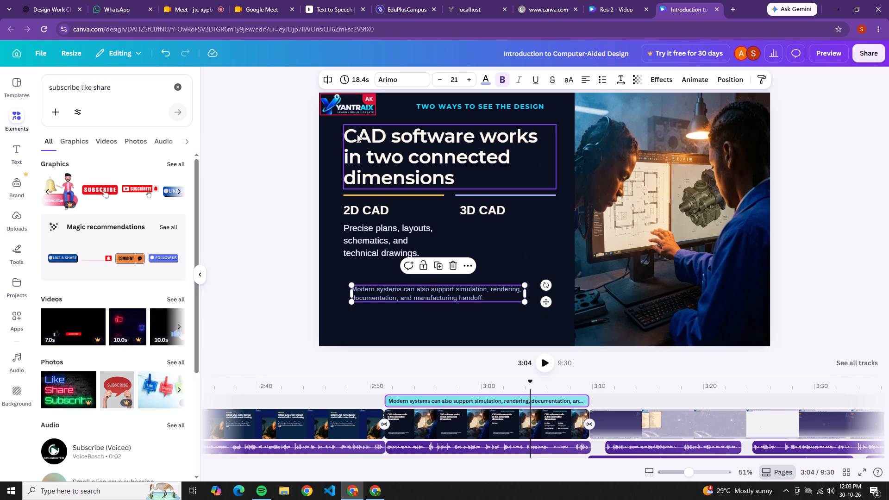
Format the "Modern systems" note in Montserrat Medium, size 24, with white text.
click(401, 78)
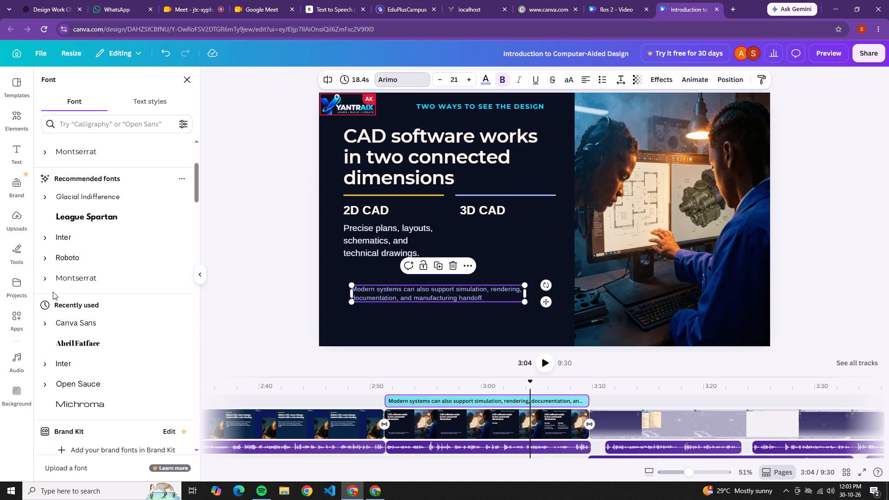
click(49, 280)
click(72, 382)
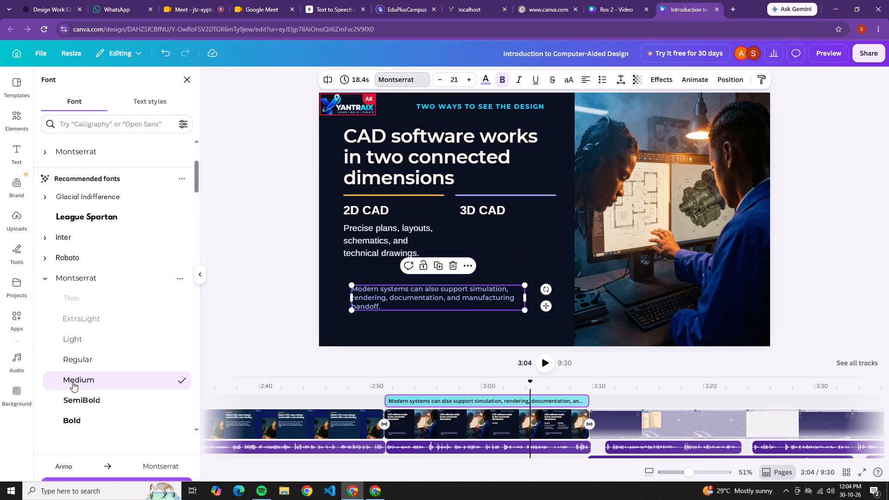
triple_click(471, 81)
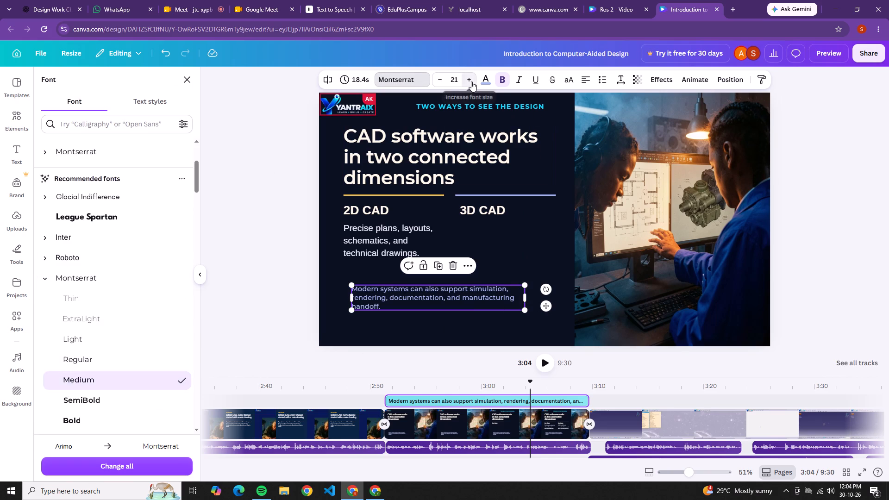
click(482, 80)
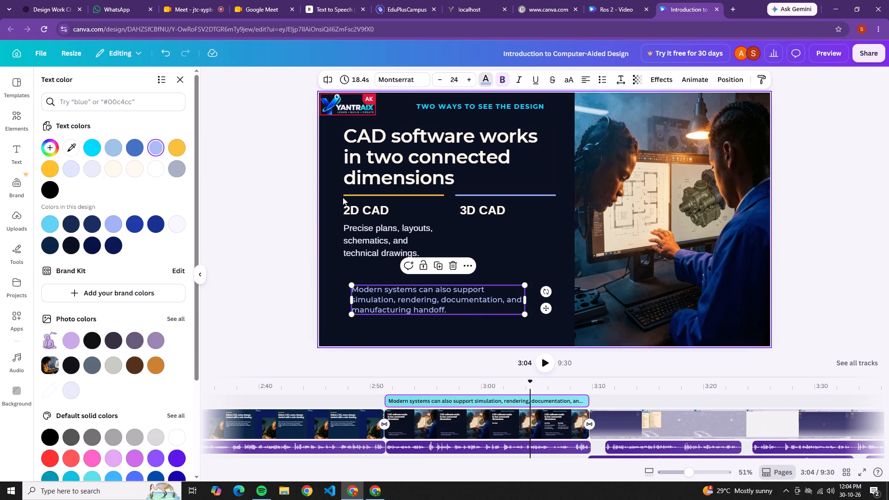
click(157, 171)
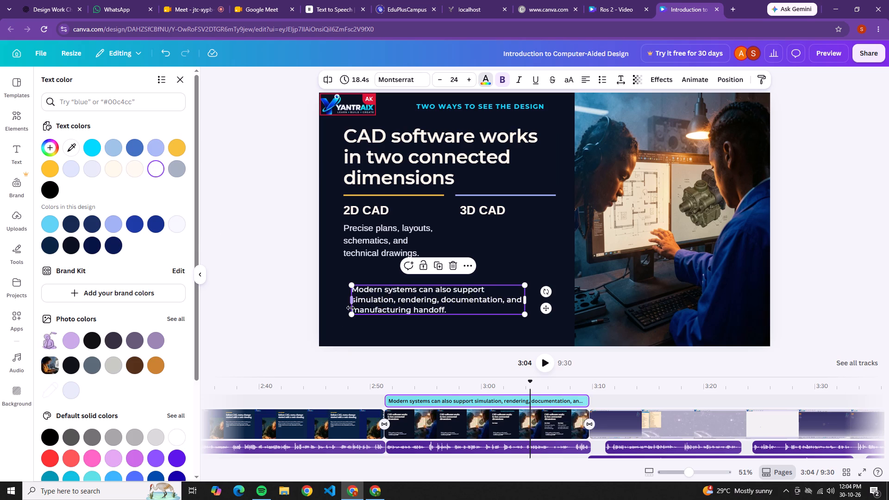
Widen the "Modern systems" note's text box on both sides and scale its text up to size 26.
drag(351, 302, 338, 300)
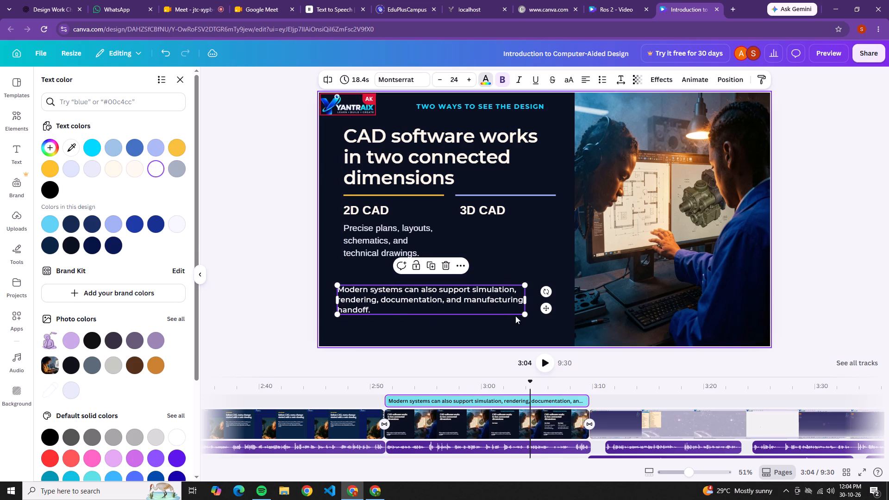
drag(523, 312, 538, 317)
drag(544, 298, 555, 297)
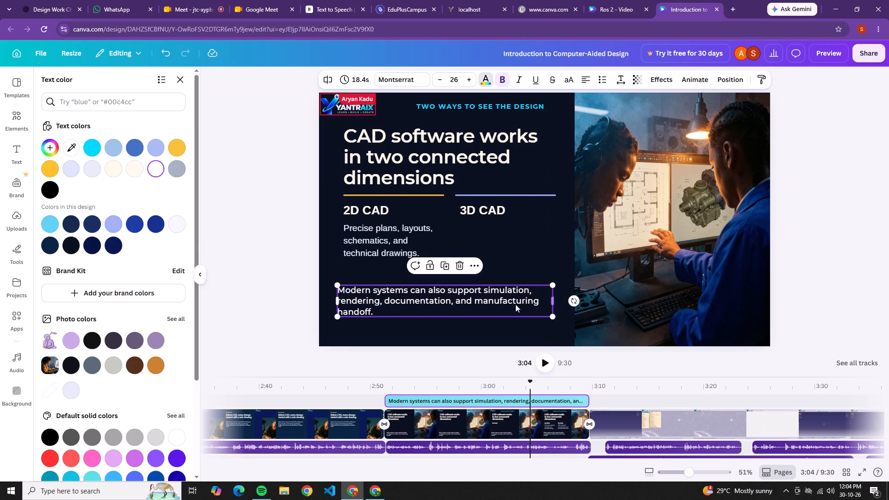
Move the "Modern systems" note down near the slide's bottom edge, roughly aligned with the left side of the 2D CAD column.
click(484, 294)
click(484, 294)
click(521, 260)
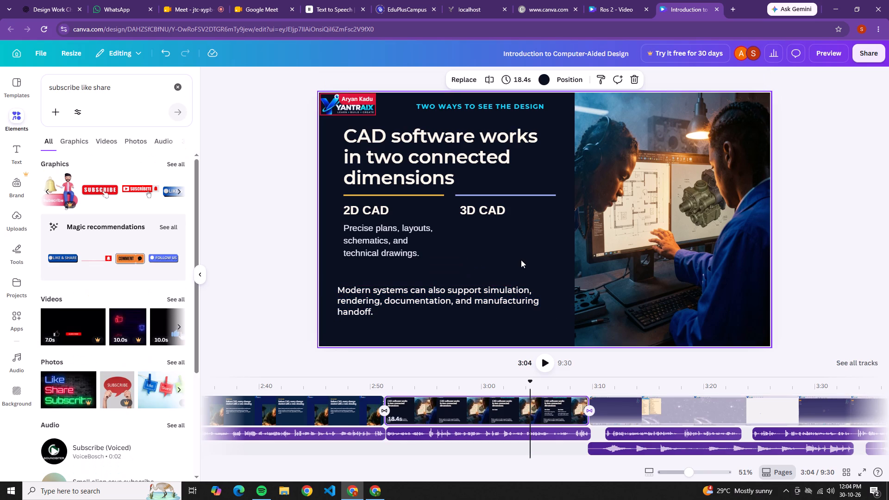
drag(483, 298, 489, 301)
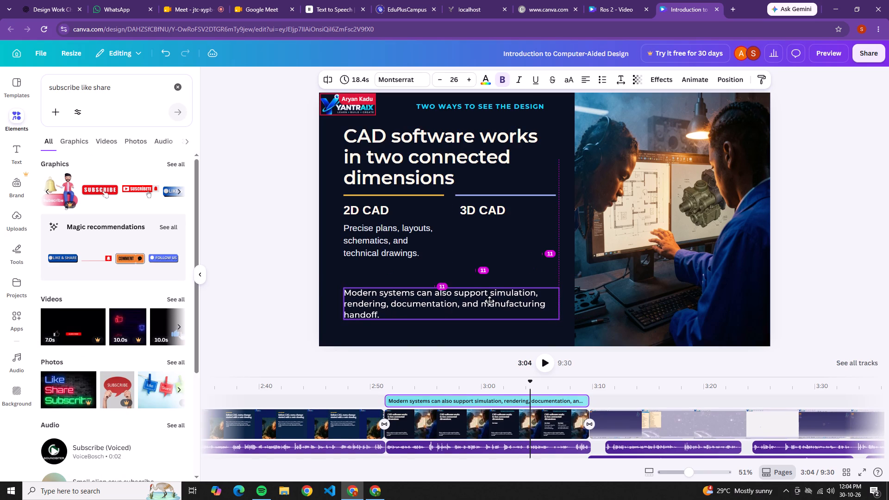
drag(489, 301, 490, 316)
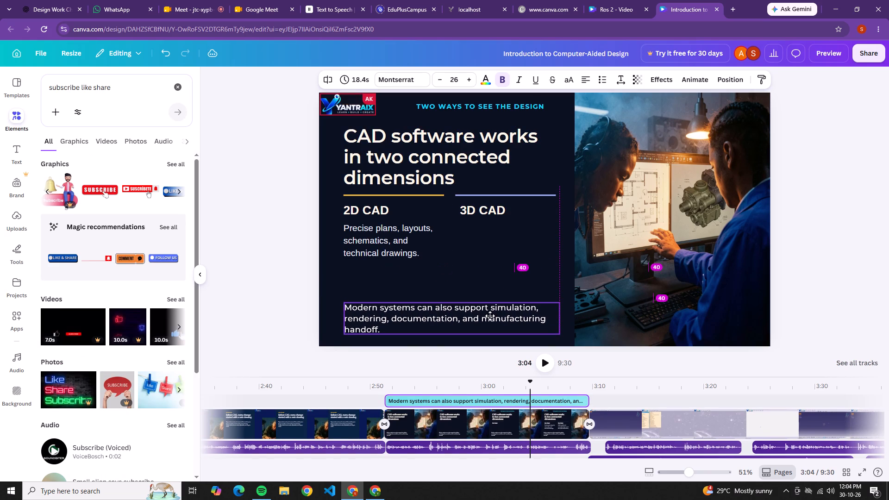
drag(490, 316, 489, 316)
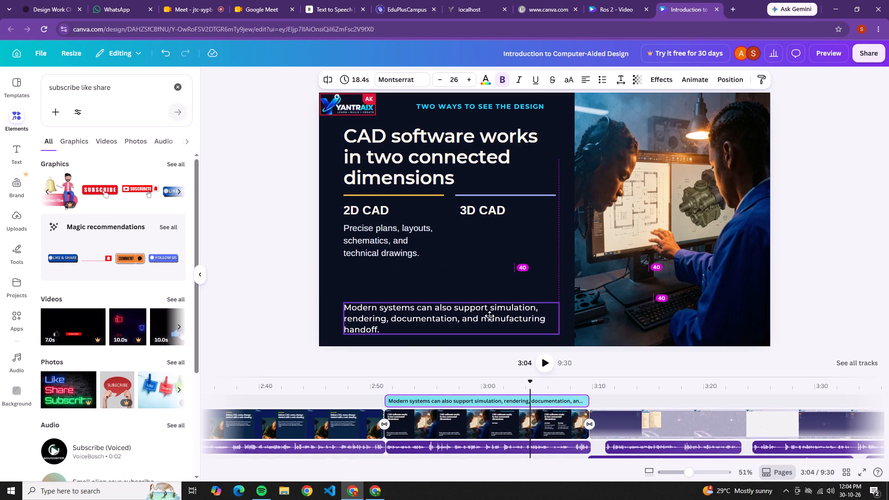
drag(489, 316, 488, 316)
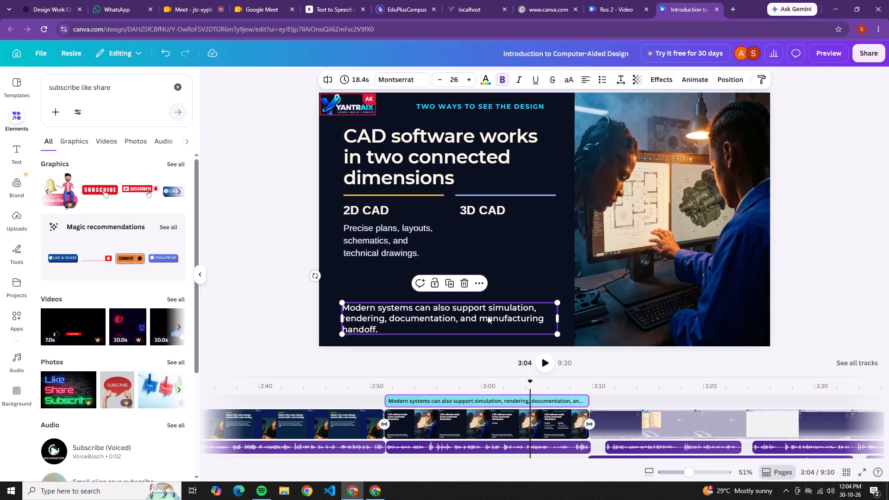
Trim the start of the "Modern systems" note so it lasts 3.3 s, and apply the Block animation to it.
drag(388, 400, 394, 400)
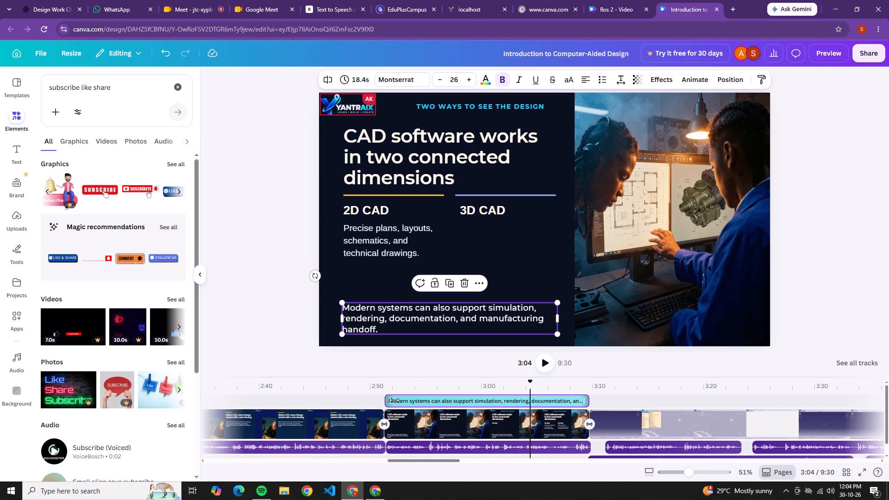
drag(394, 400, 539, 403)
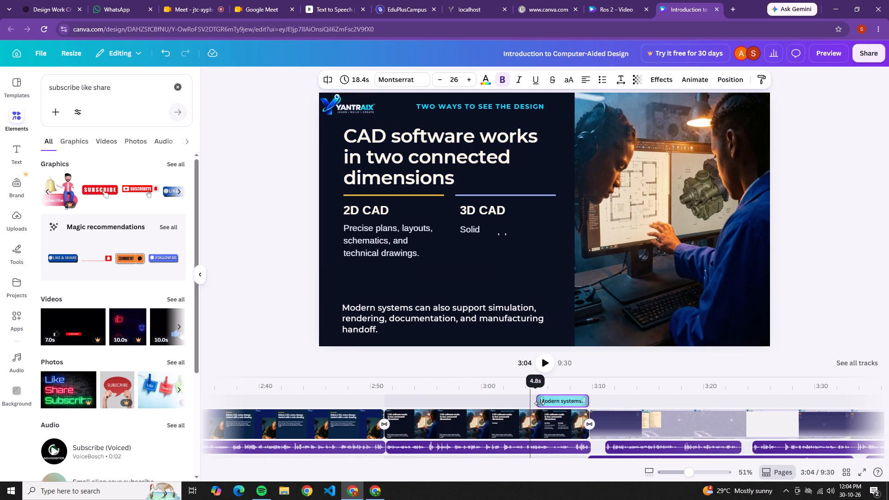
drag(539, 403, 550, 404)
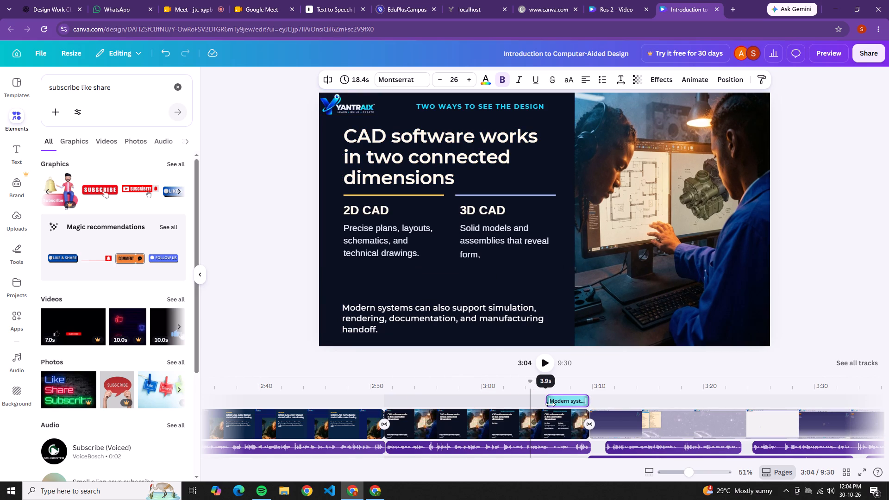
drag(550, 404, 556, 406)
click(686, 78)
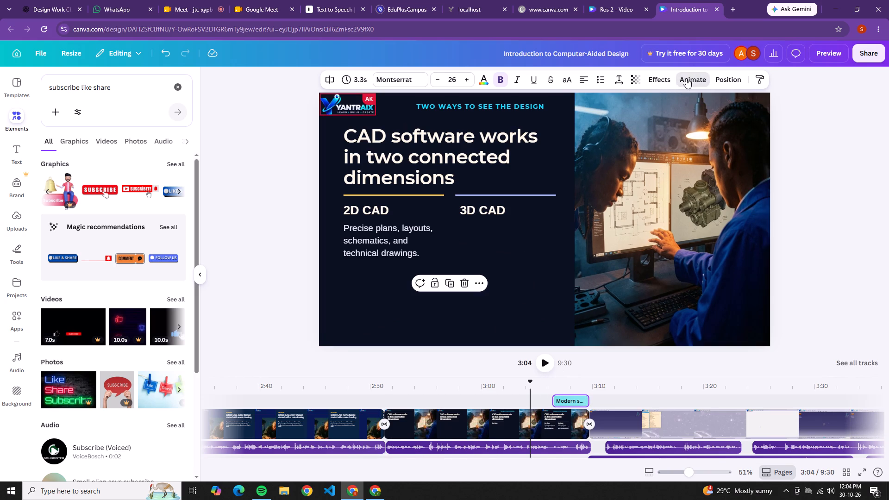
click(99, 274)
click(260, 310)
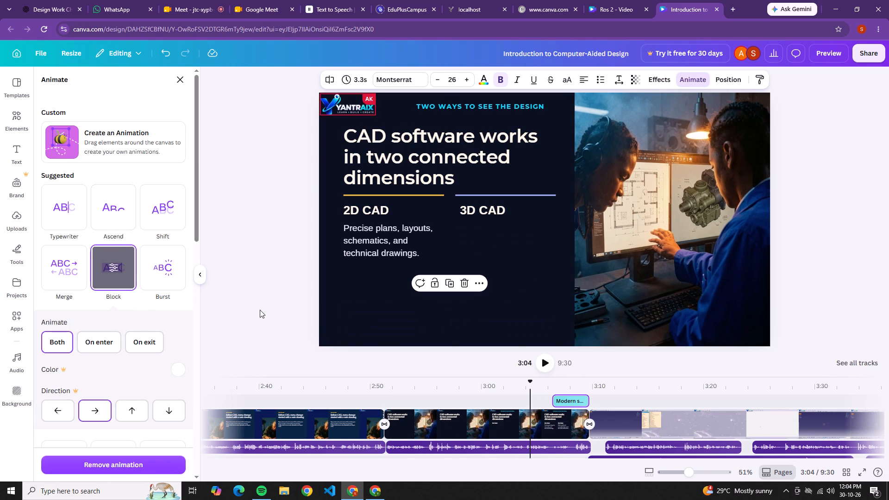
Play back the "CAD software works in two connected dimensions" slide from 2:53 into the screen-recording section.
click(404, 394)
click(404, 394)
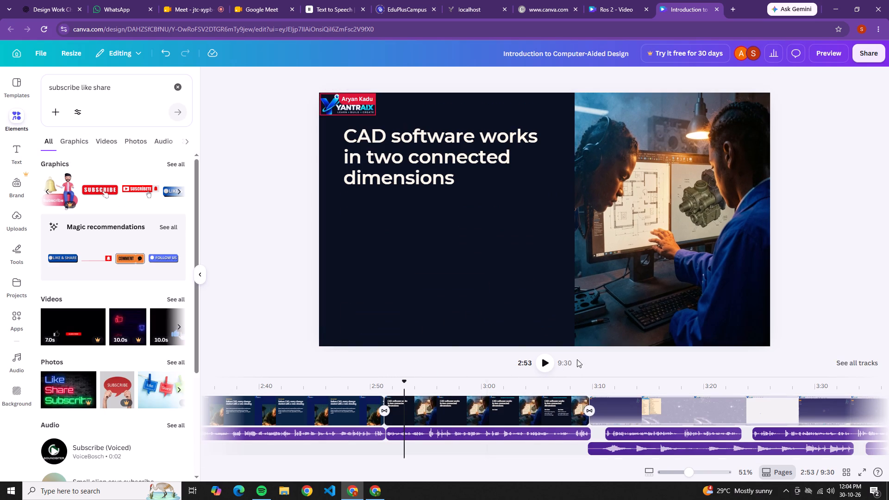
click(548, 358)
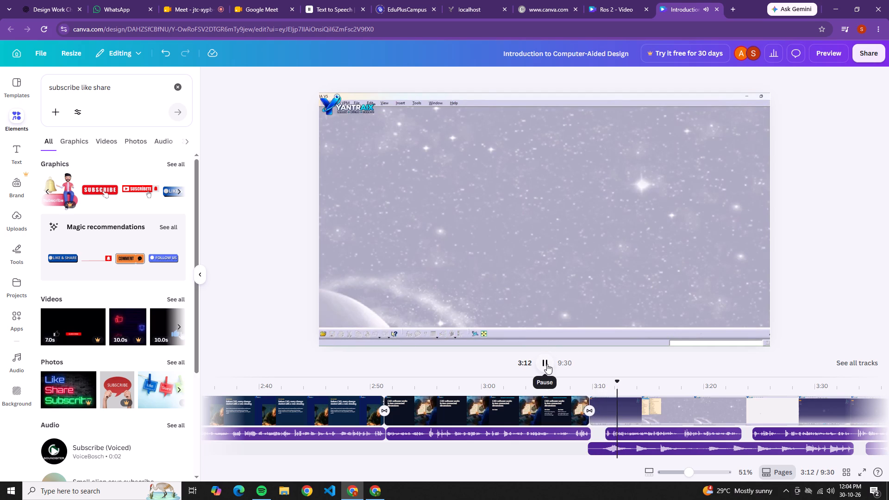
click(547, 364)
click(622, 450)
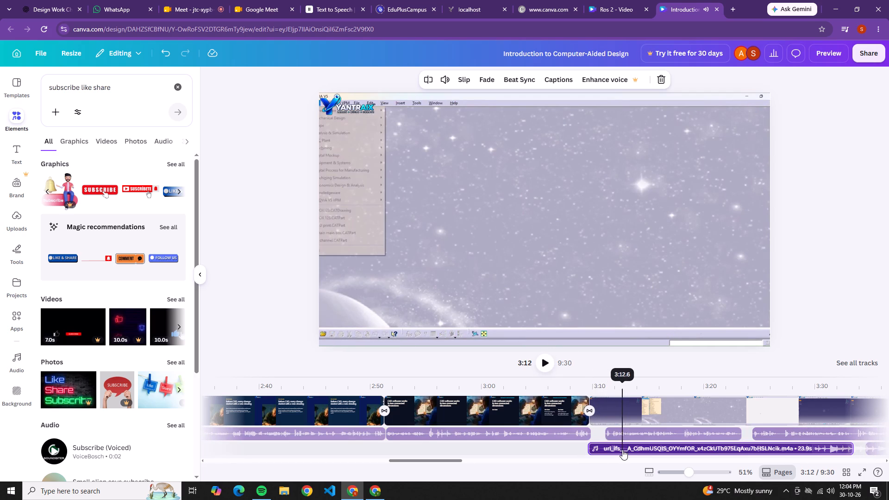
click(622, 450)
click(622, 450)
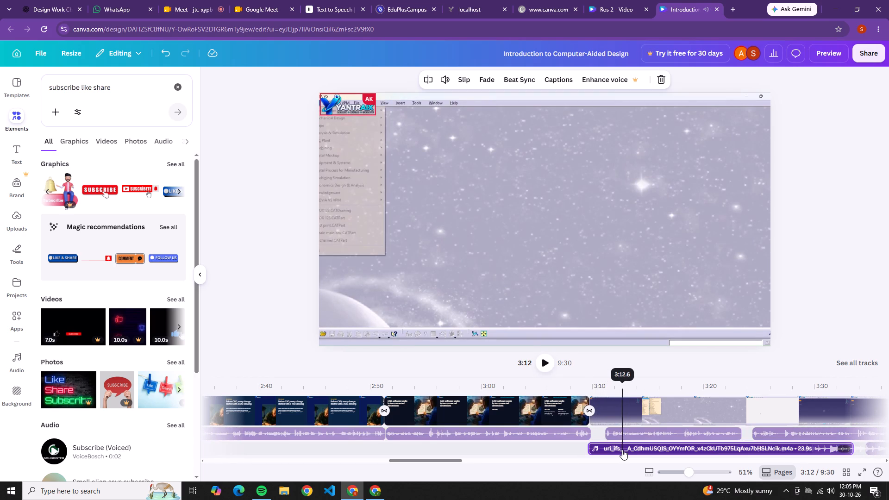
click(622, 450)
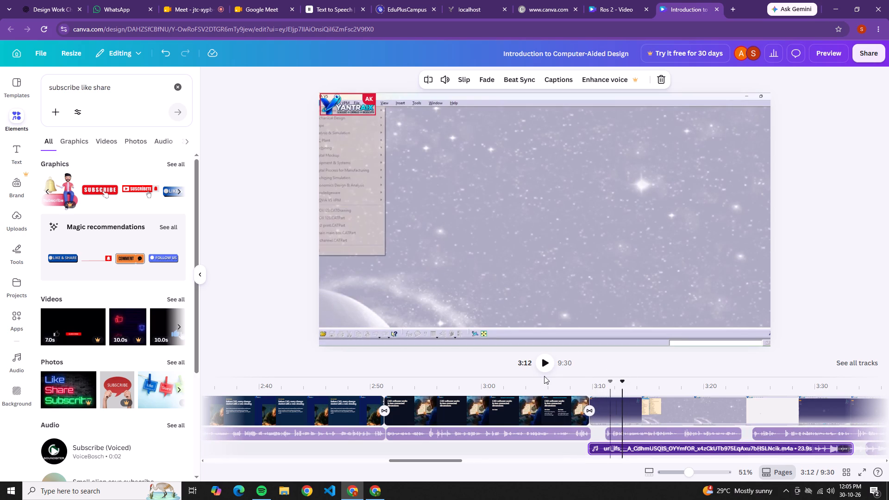
Trim the end of the Yantraix logo's timing to 3:09, where the "CAD software works in two connected dimensions" slide ends.
click(349, 104)
drag(350, 104, 378, 127)
click(365, 111)
click(365, 111)
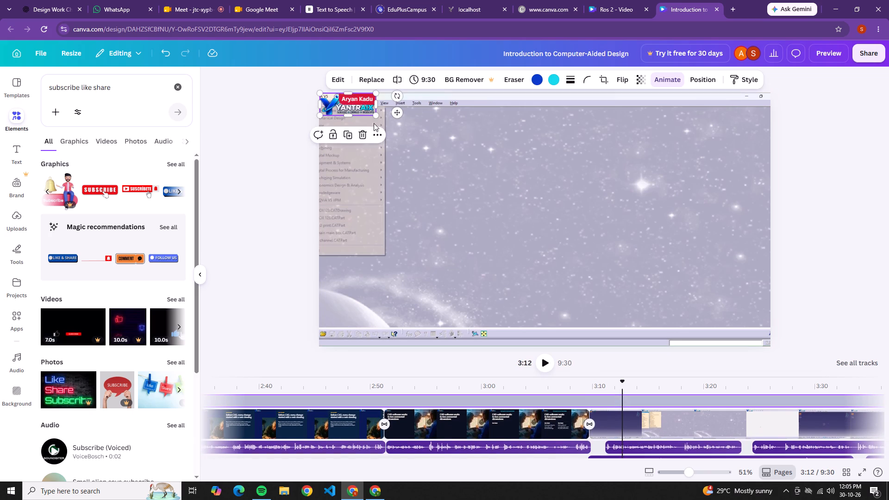
drag(433, 459, 434, 459)
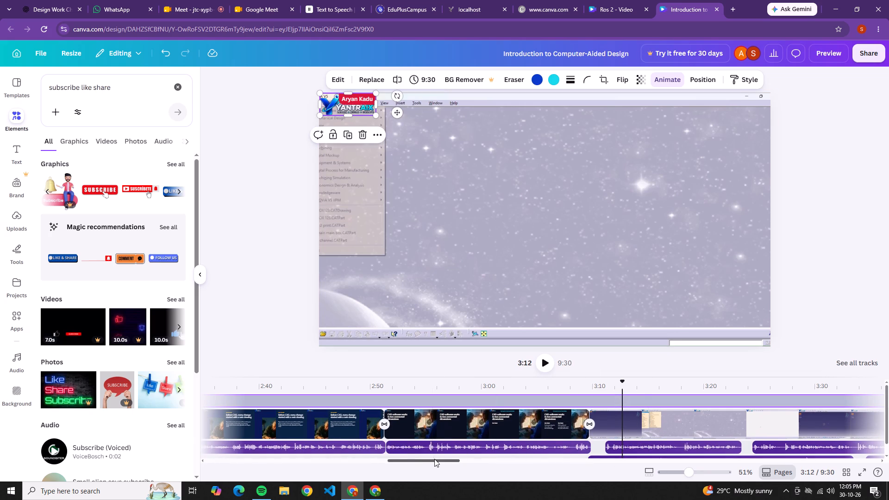
drag(434, 459, 888, 479)
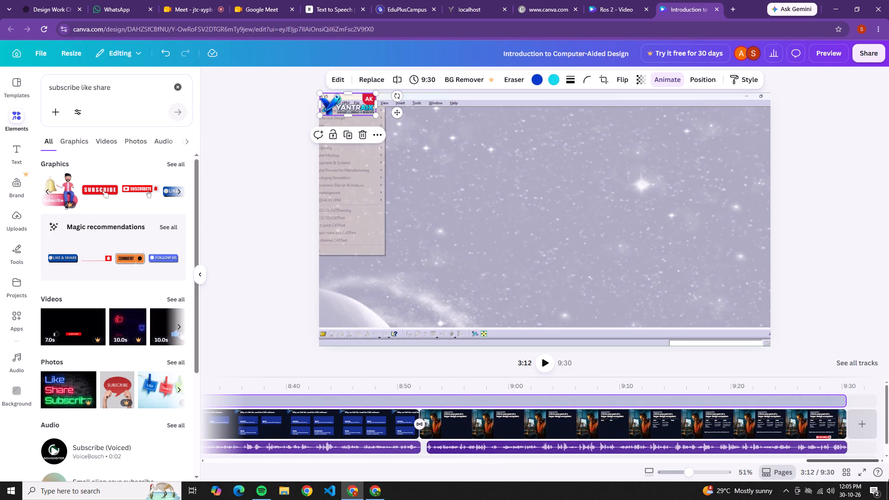
drag(888, 479, 888, 478)
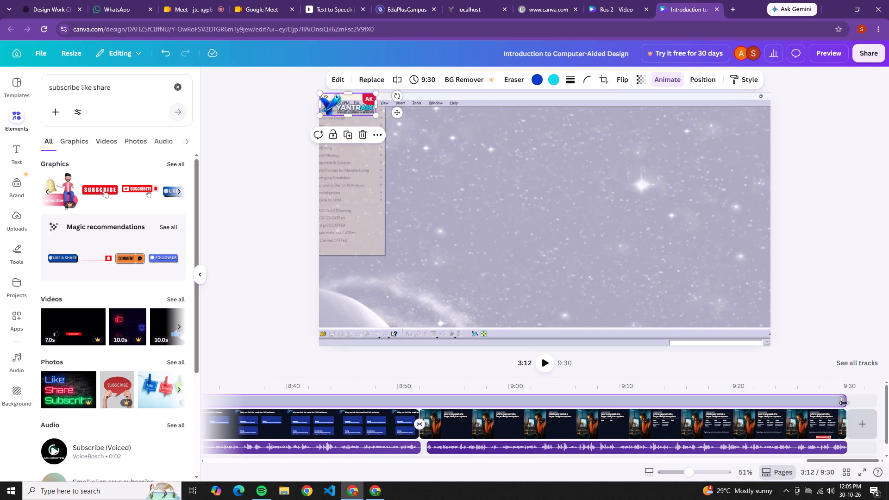
drag(844, 403, 172, 410)
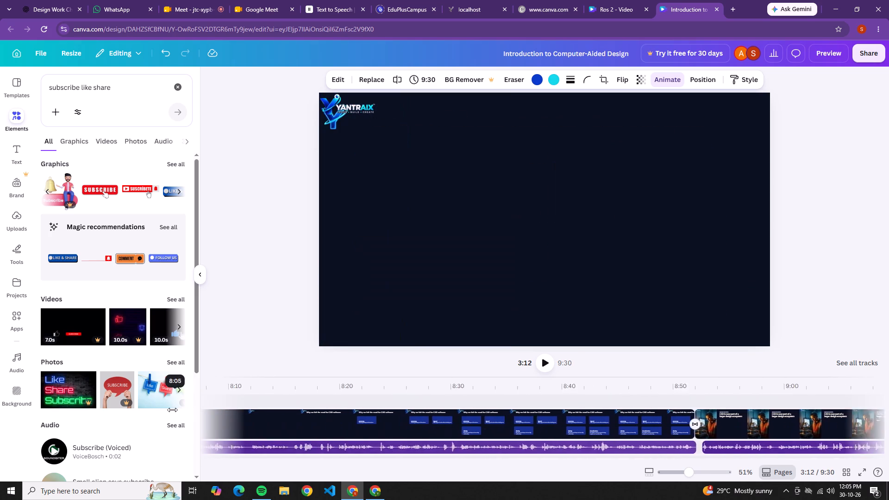
drag(172, 410, 172, 410)
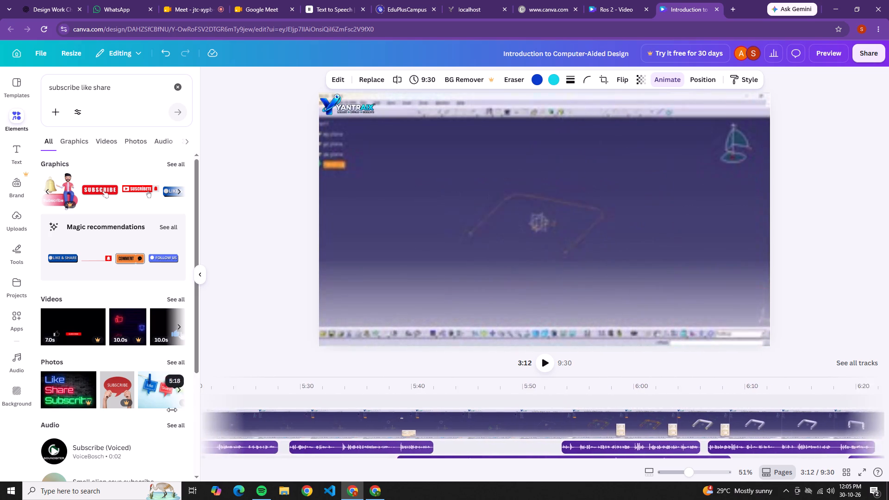
drag(172, 410, 172, 410)
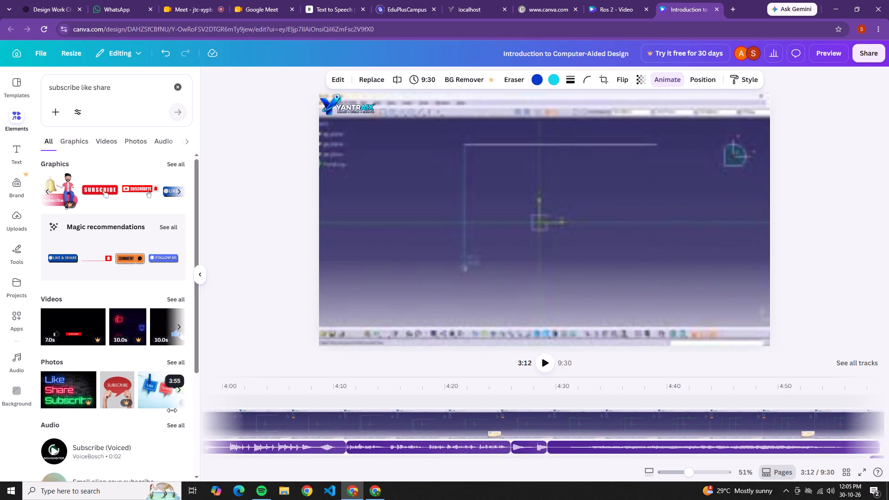
drag(172, 410, 395, 412)
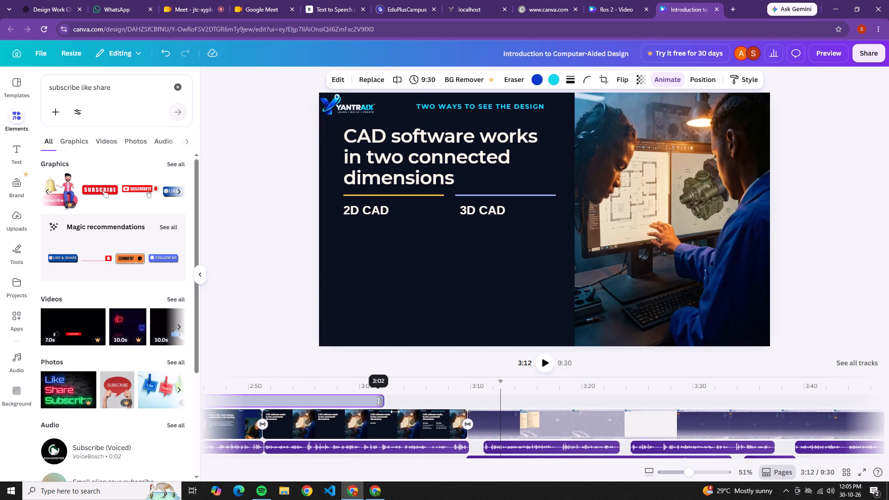
drag(395, 412, 467, 409)
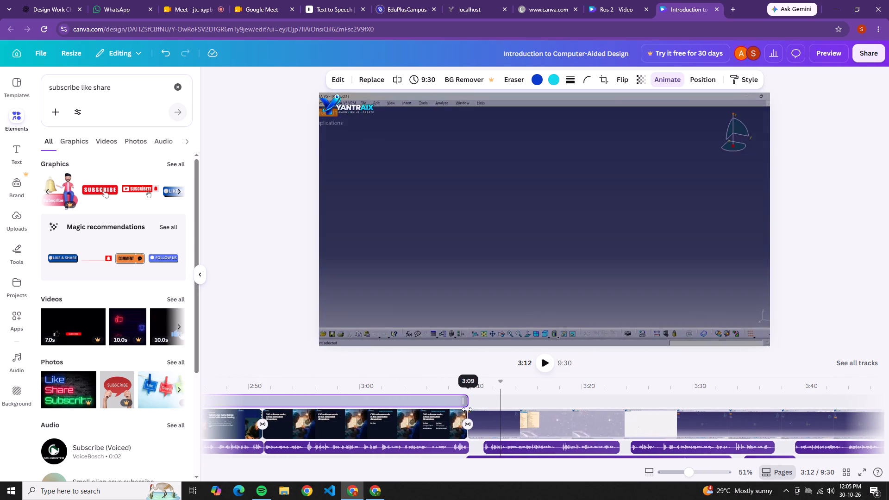
drag(467, 409, 465, 410)
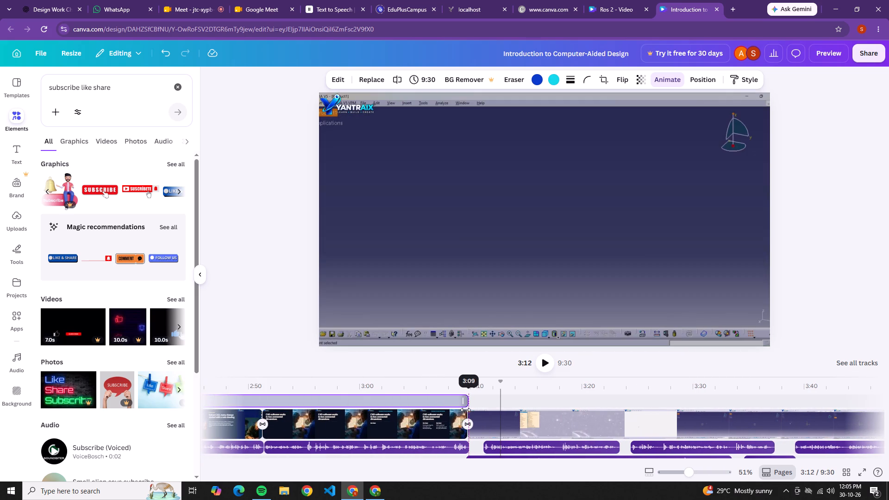
drag(465, 410, 464, 410)
Replace the Y icon on the "Takeaway: Every Review feeds the next sketch" slide with a copy of the Yantraix logo.
click(441, 400)
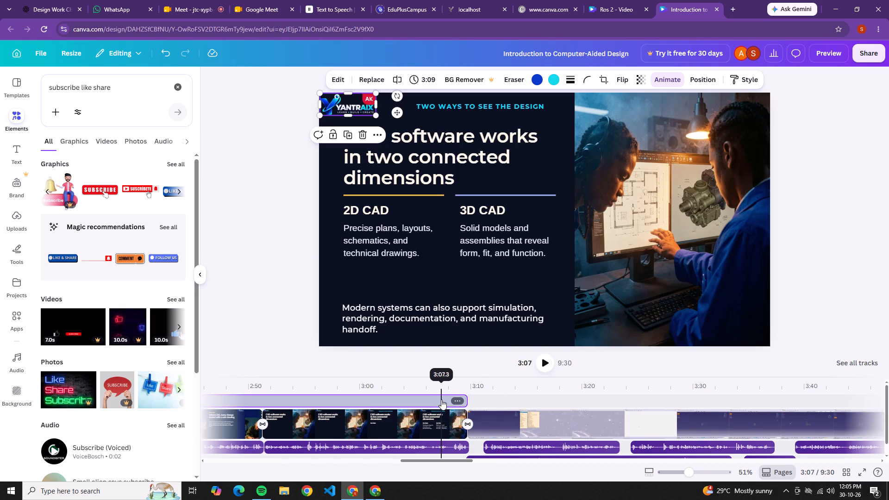
key(ctrl+c)
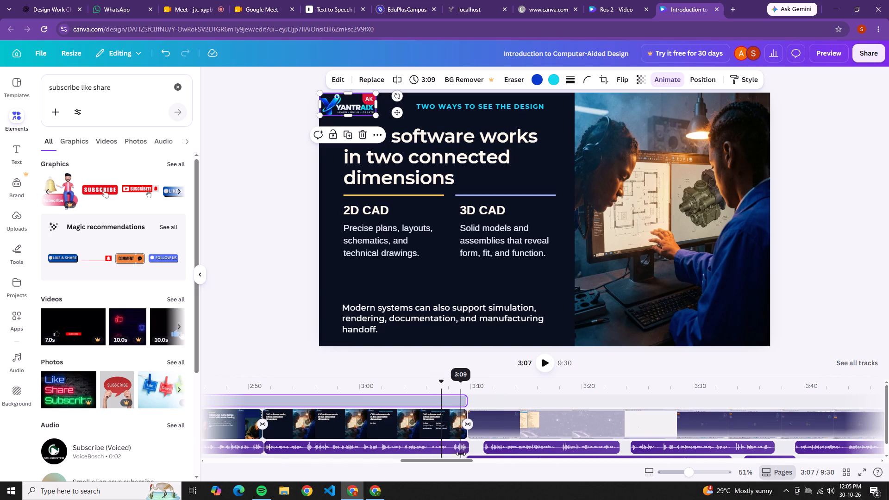
drag(461, 460, 686, 460)
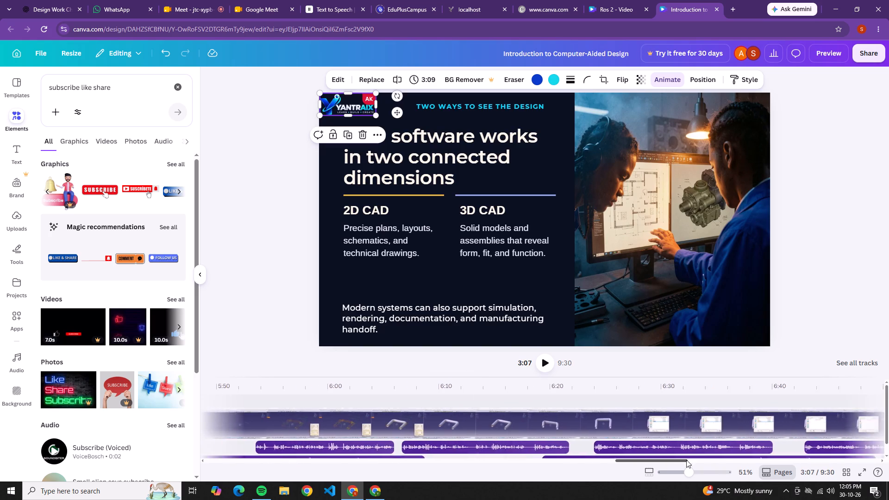
drag(686, 460, 745, 452)
click(554, 423)
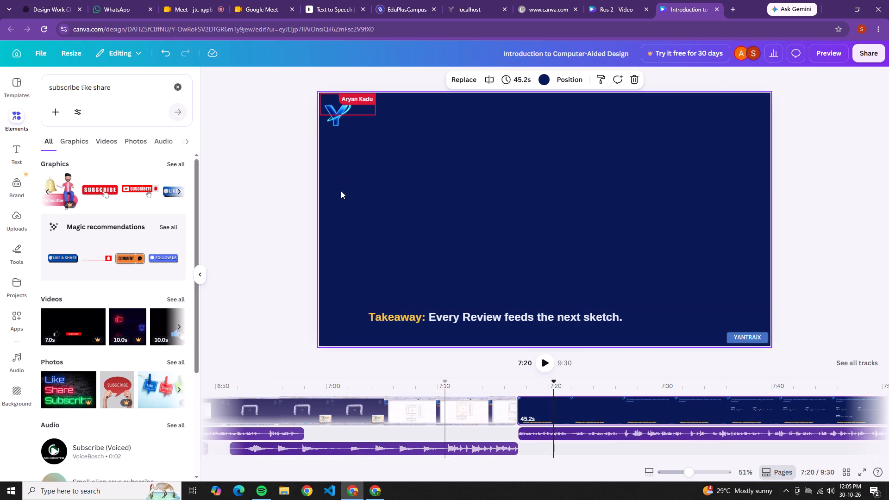
click(334, 124)
key(Delete)
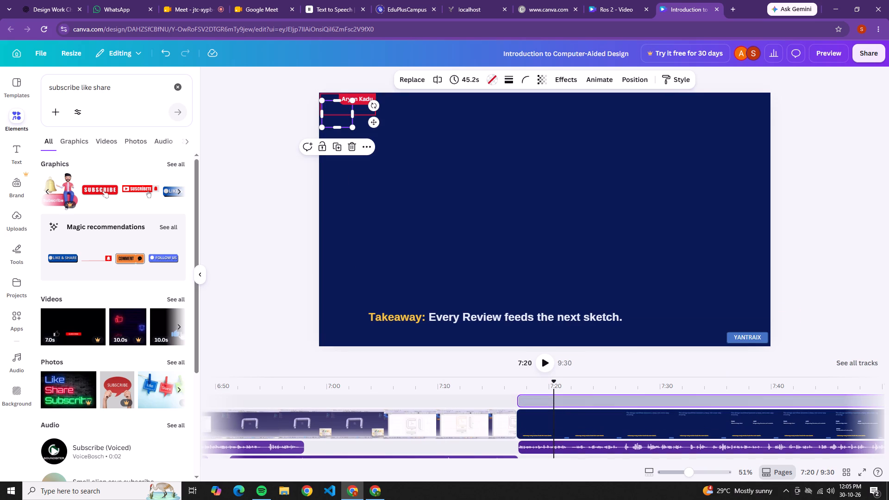
key(Delete)
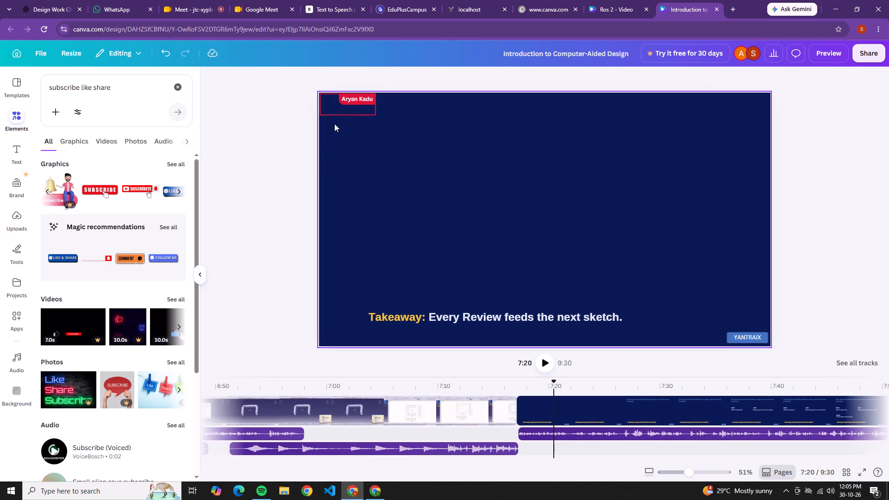
key(ctrl+v)
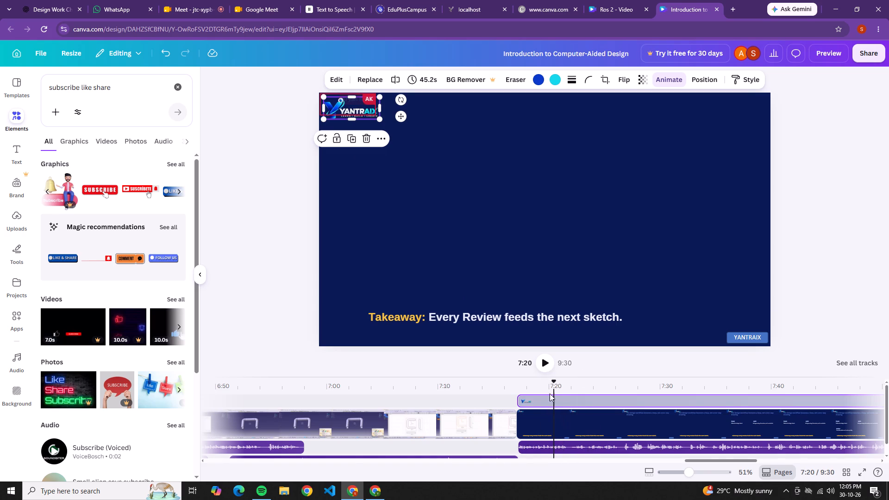
Extend the pasted Yantraix logo's timing to the end of the video, for a duration of 2:13.
drag(695, 462, 732, 457)
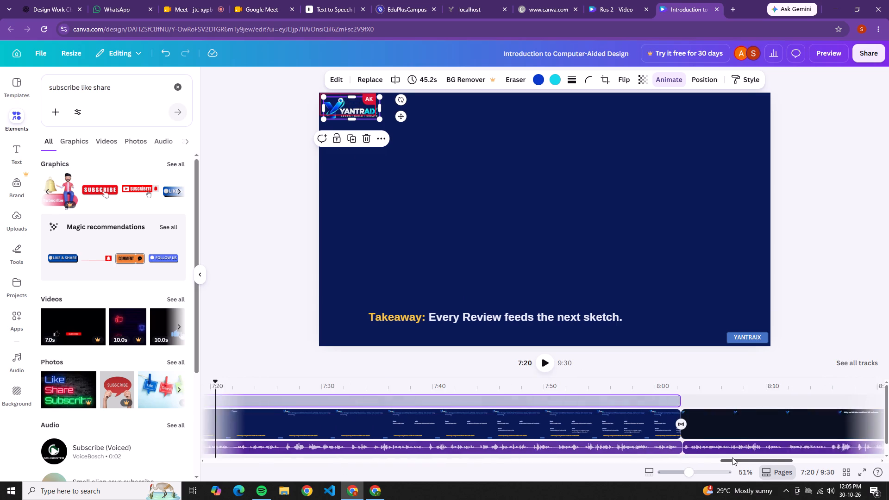
drag(732, 457, 736, 457)
drag(630, 400, 783, 397)
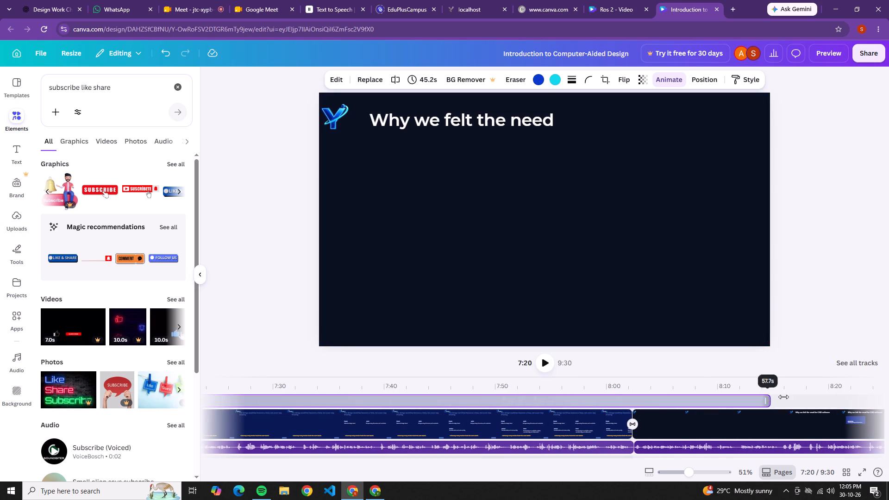
drag(783, 397, 888, 397)
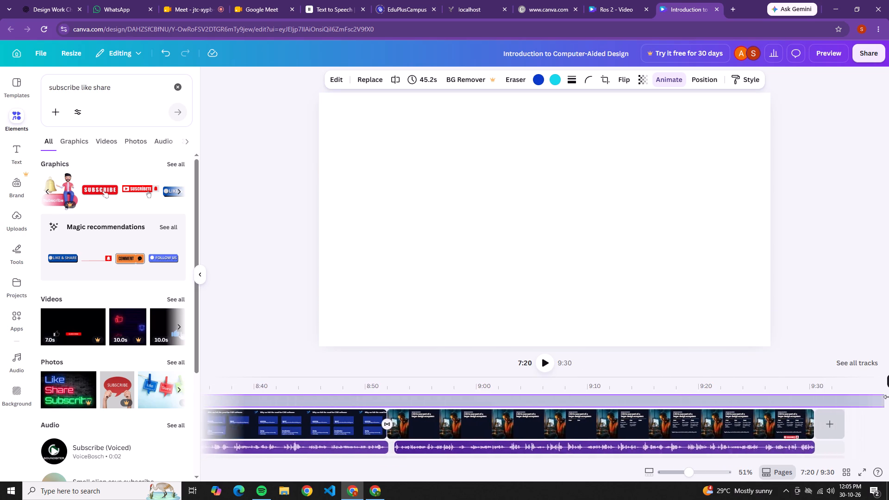
drag(888, 397, 842, 398)
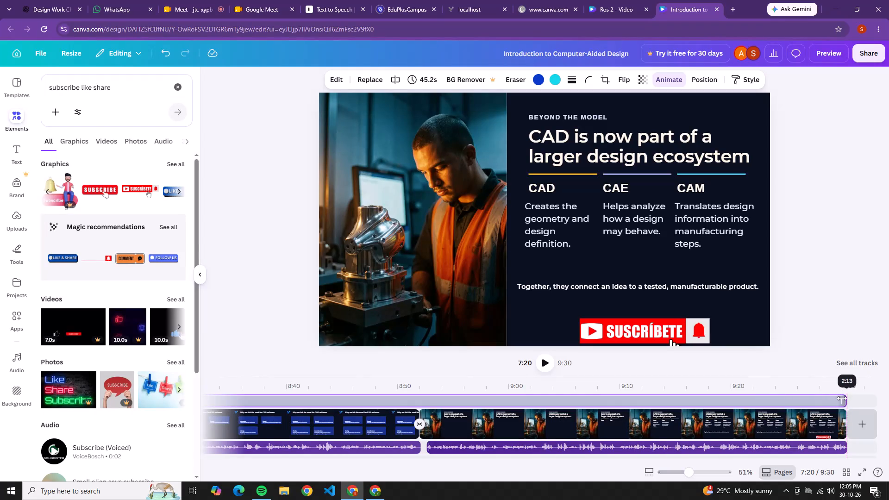
Delete the Y icon from the "Why we felt the need for CAD software" slide.
click(348, 414)
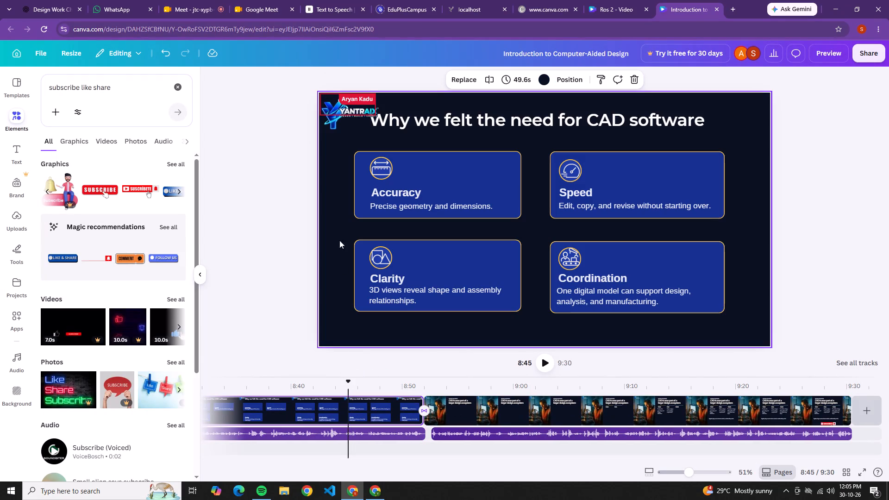
click(334, 128)
key(Delete)
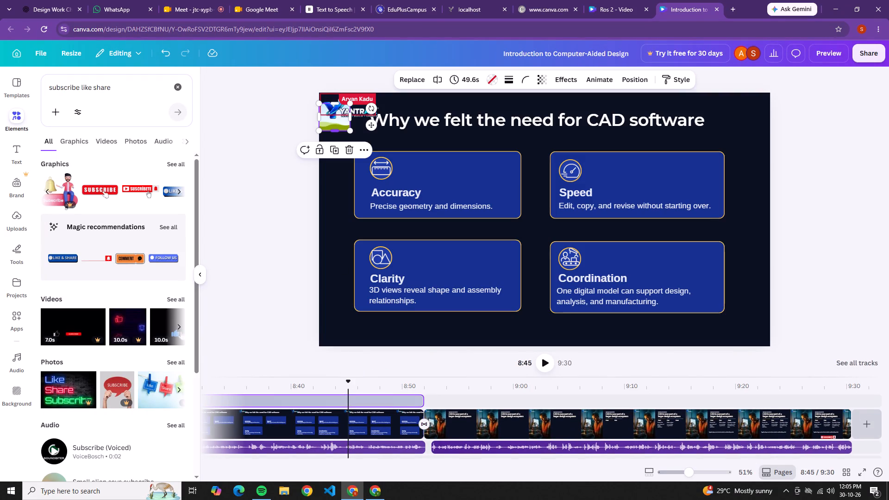
key(Delete)
click(338, 140)
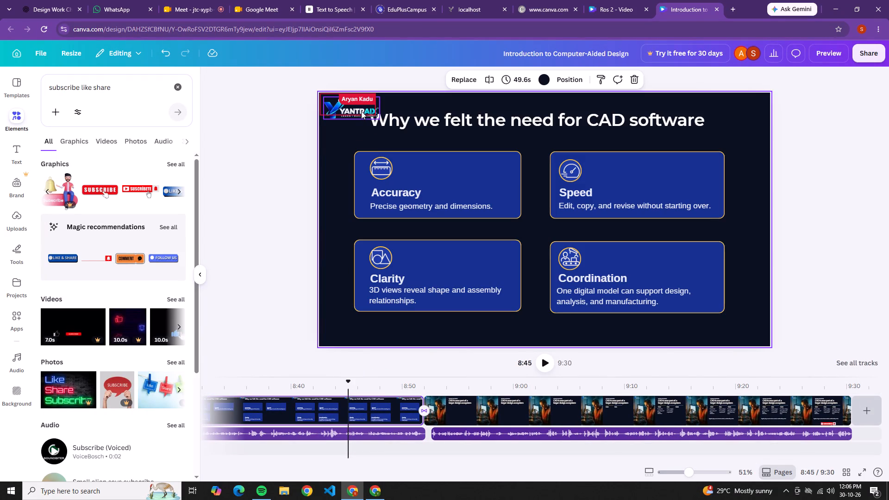
Move the pasted Yantraix logo snugly into the slide's upper-left corner.
click(361, 110)
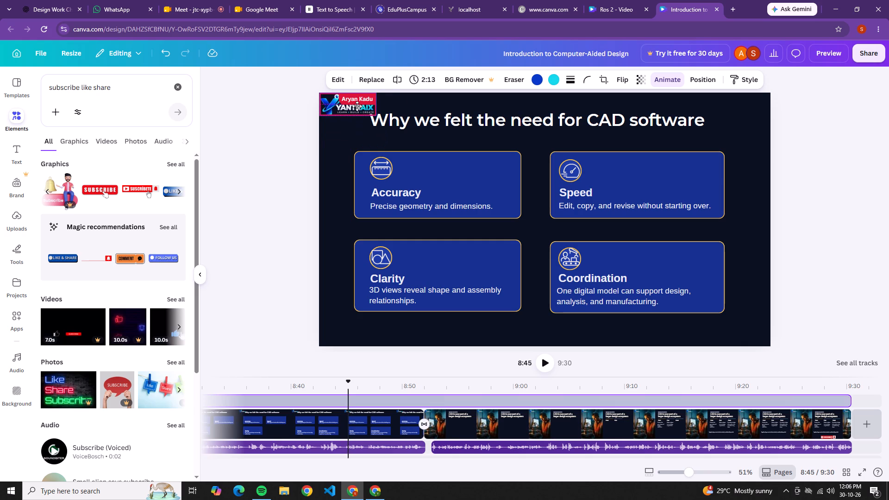
click(286, 131)
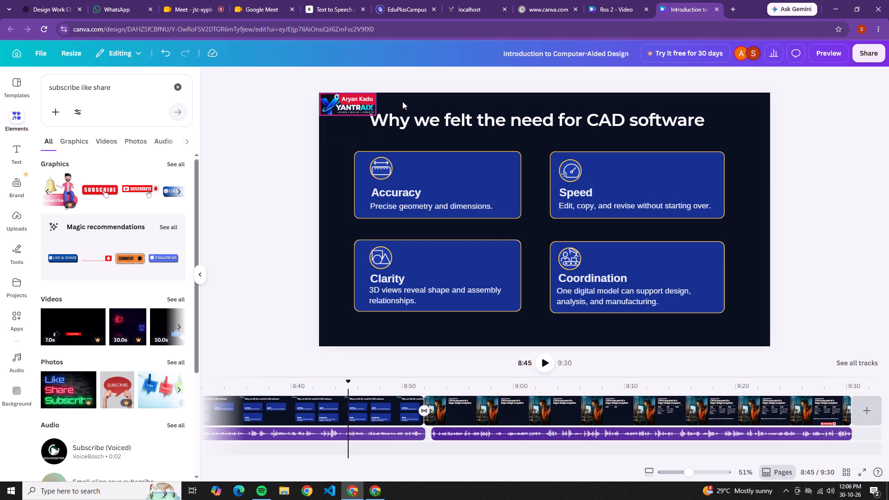
Set the "Why we felt the need for CAD software" heading to size 49 and shift it right, clear of the logo.
click(401, 114)
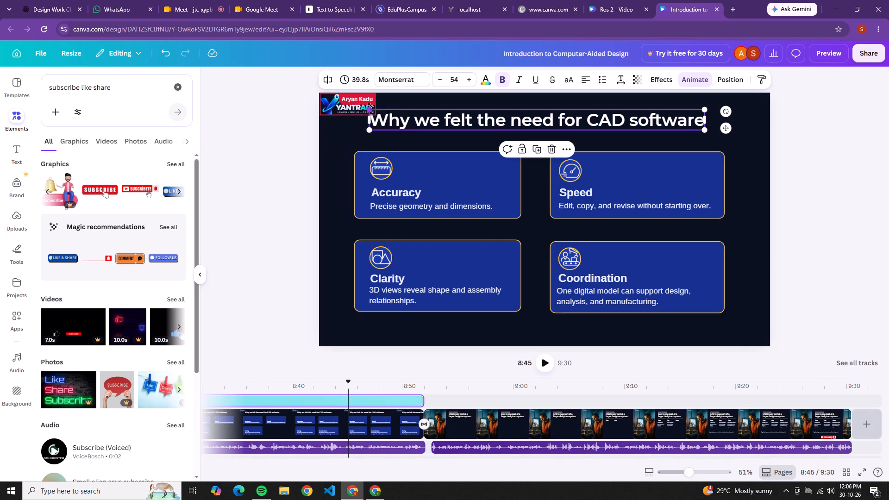
triple_click(438, 79)
double_click(438, 79)
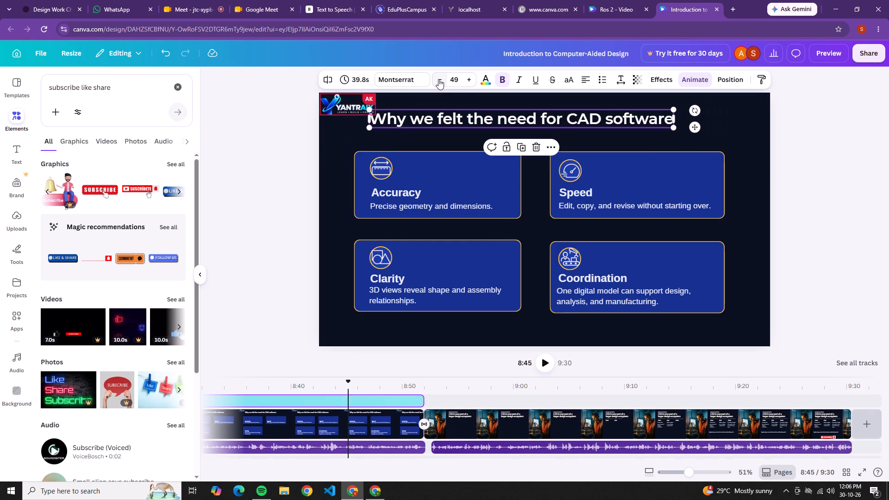
drag(441, 107, 451, 109)
drag(454, 117, 474, 117)
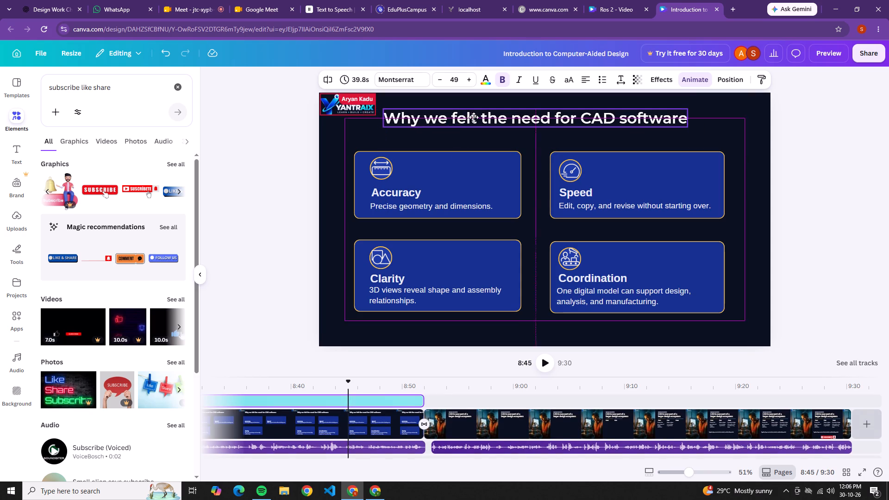
drag(474, 117, 468, 117)
click(263, 162)
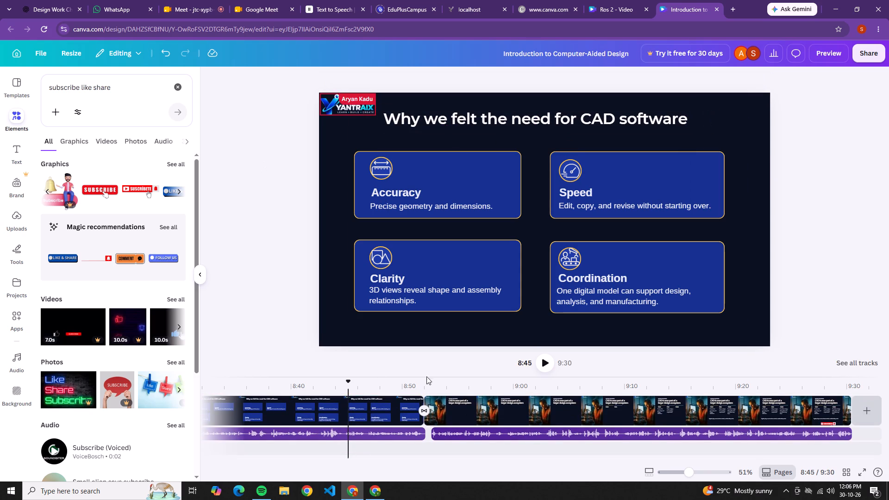
Scrub back through the timeline to review the logo and styling on the CAD-need and design workflow slides.
drag(349, 383, 265, 381)
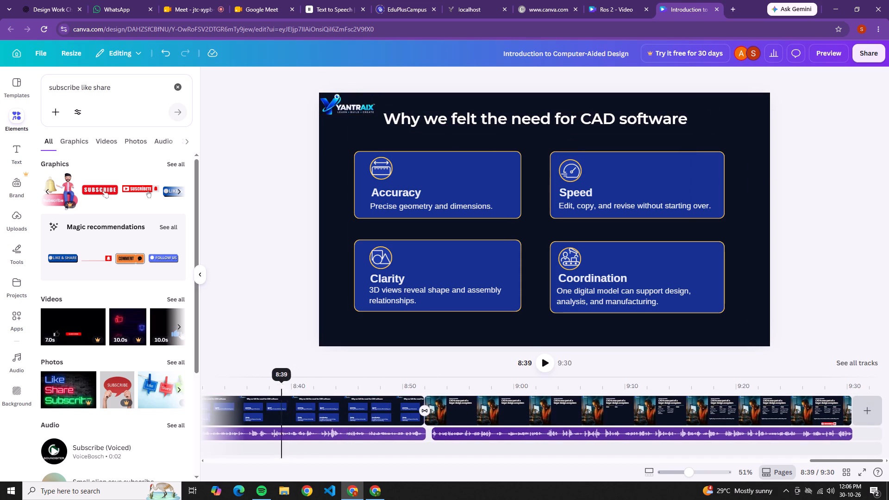
drag(265, 381, 407, 395)
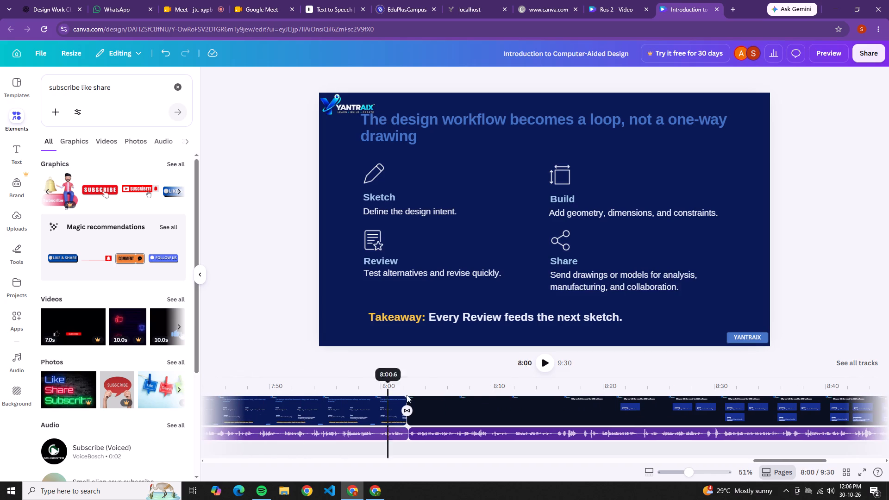
drag(407, 395, 668, 401)
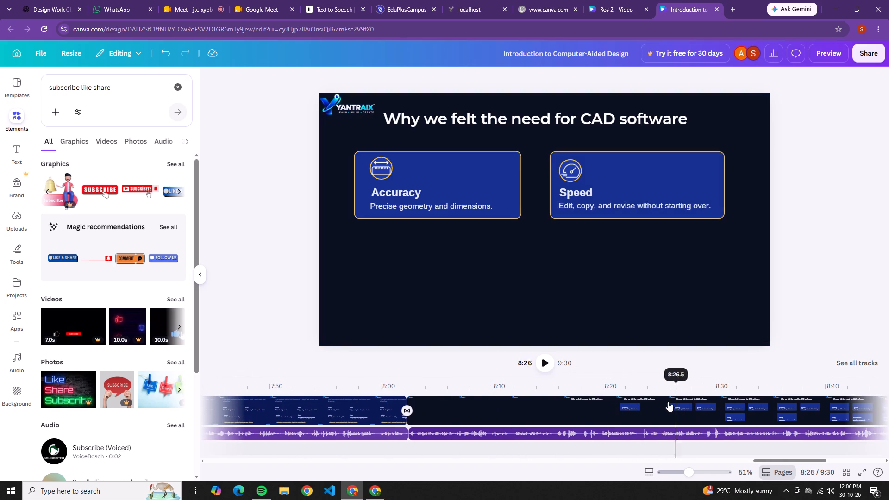
drag(668, 401, 219, 410)
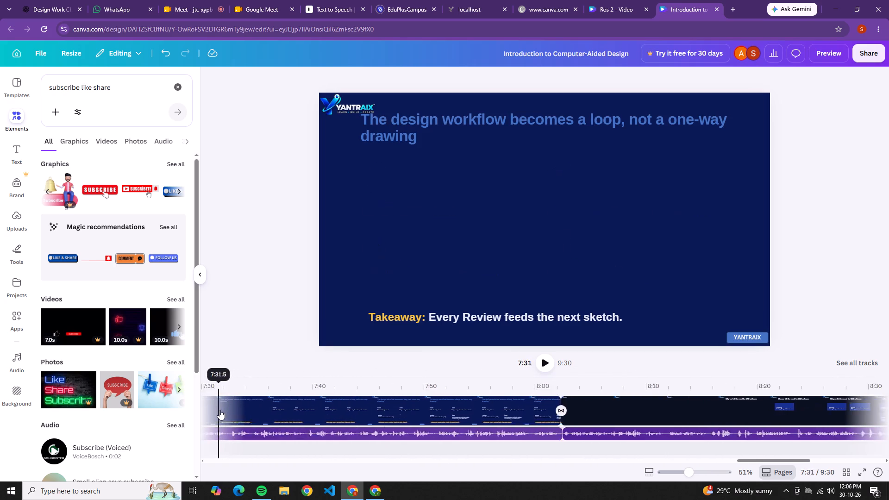
drag(219, 410, 530, 404)
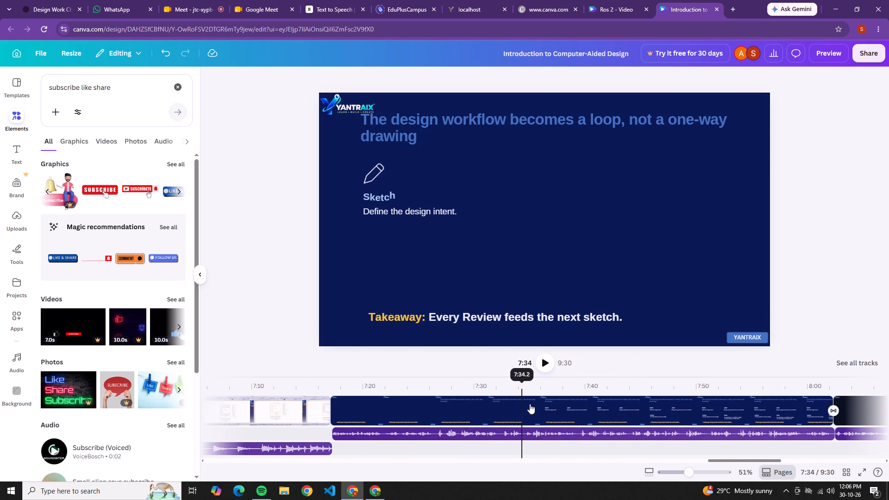
drag(530, 404, 827, 415)
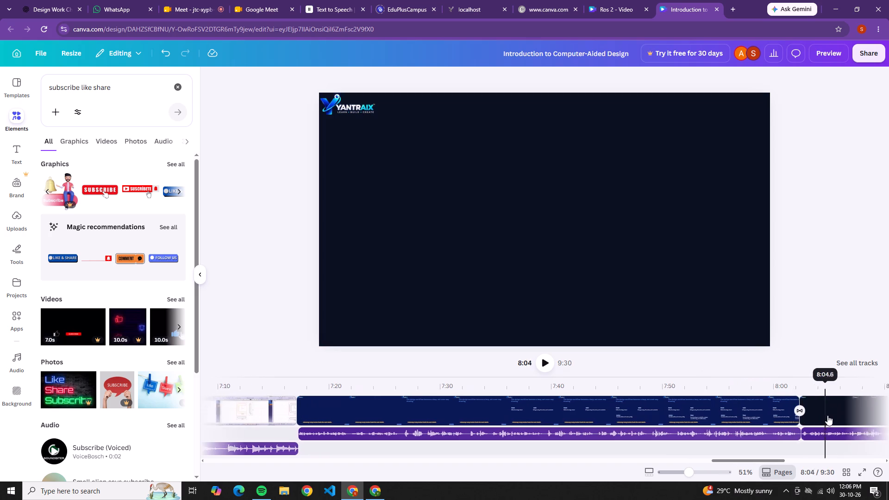
drag(827, 415, 512, 425)
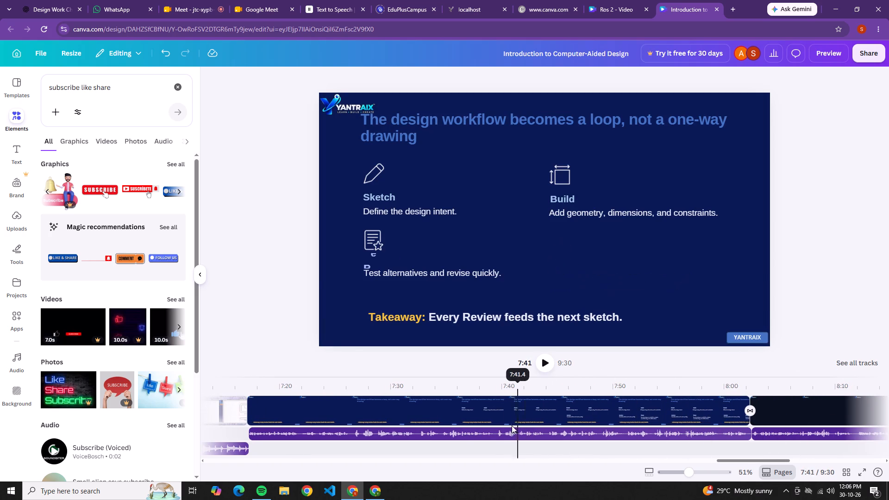
drag(512, 425, 265, 445)
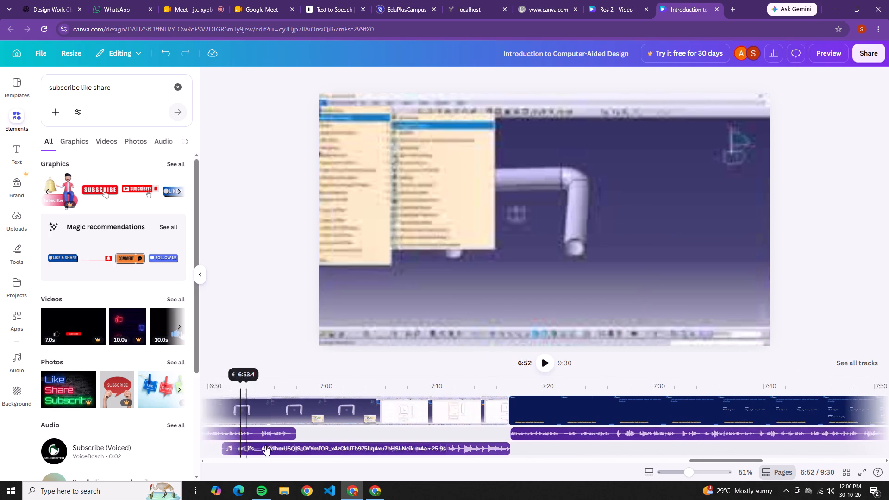
drag(265, 445, 584, 429)
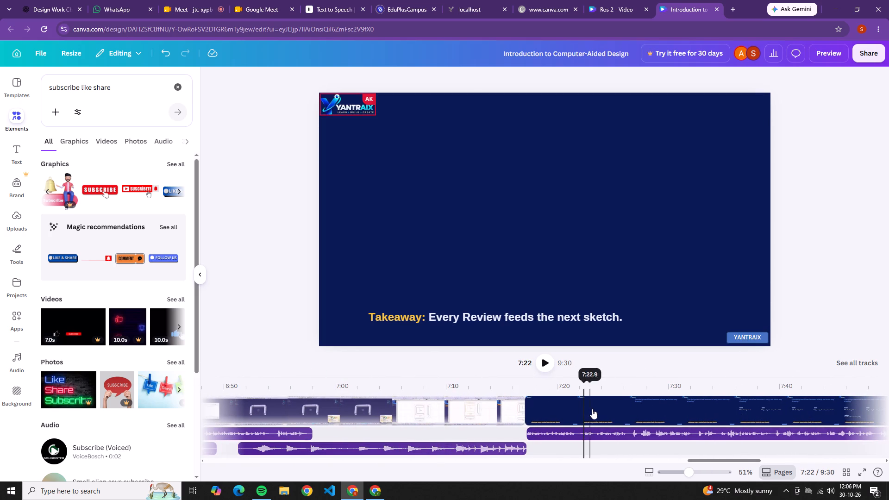
Change the design workflow slide's background from blue to the design's near-black navy colour.
click(593, 409)
click(458, 214)
click(507, 197)
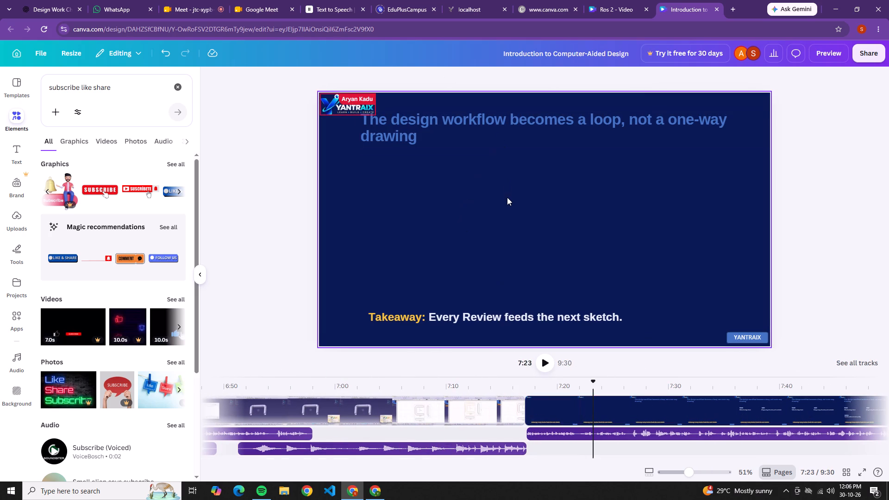
click(546, 81)
click(118, 155)
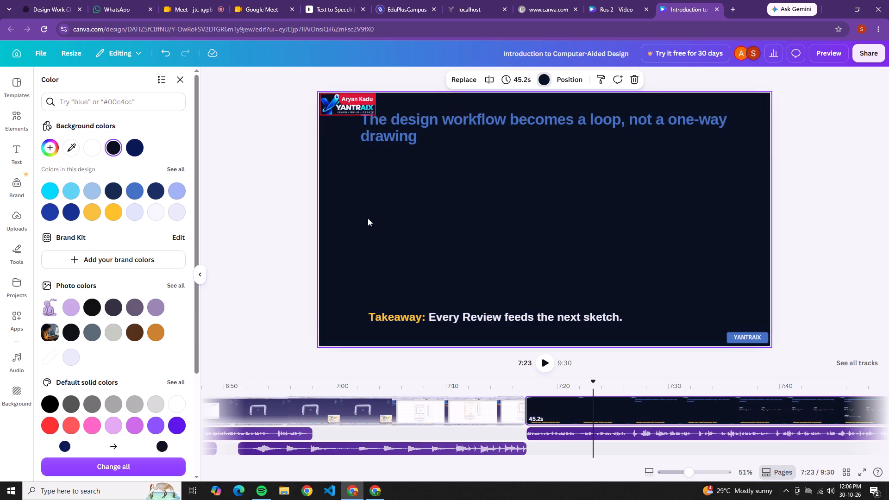
Scale the "The design workflow becomes a loop, not a one-way drawing" heading to size 43.9 and fit it on one line below the logo.
click(445, 198)
click(425, 130)
drag(361, 111, 361, 112)
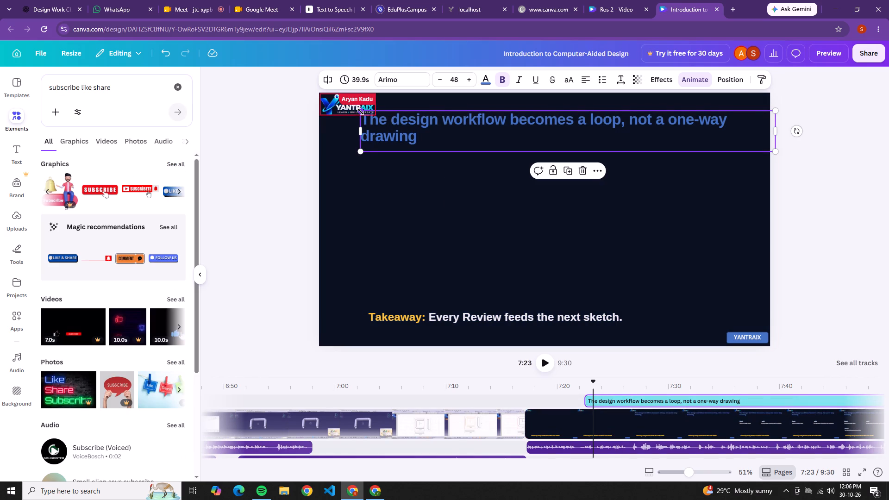
drag(361, 112, 395, 119)
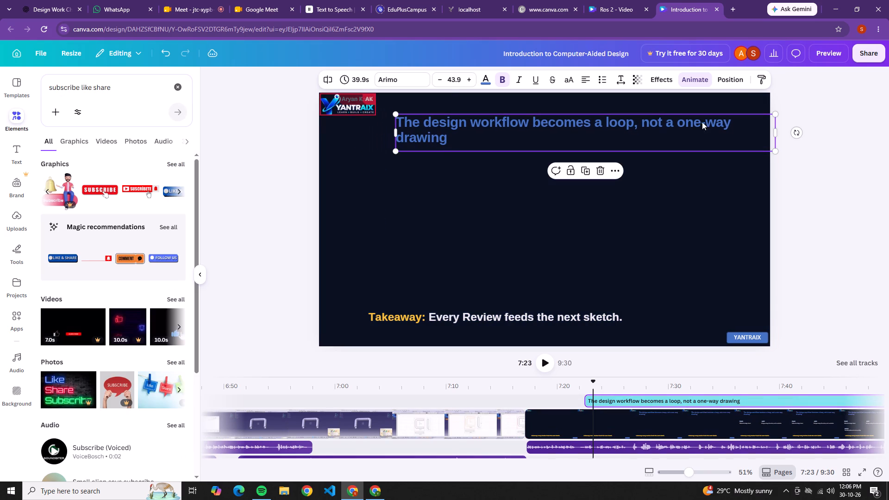
drag(776, 129, 792, 130)
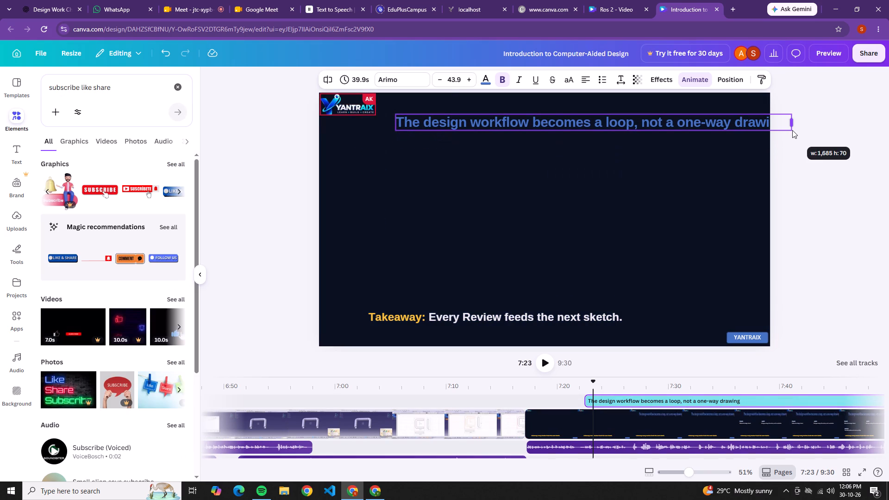
drag(792, 130, 795, 133)
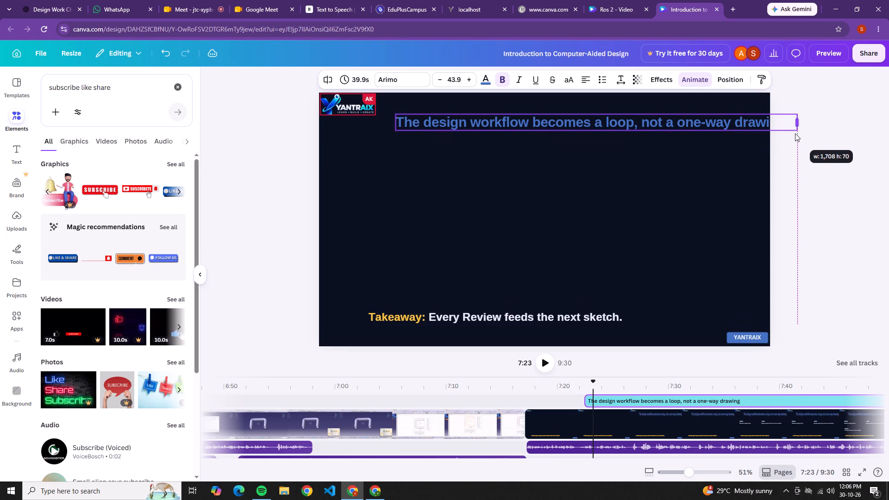
drag(795, 133, 790, 132)
drag(601, 125, 576, 135)
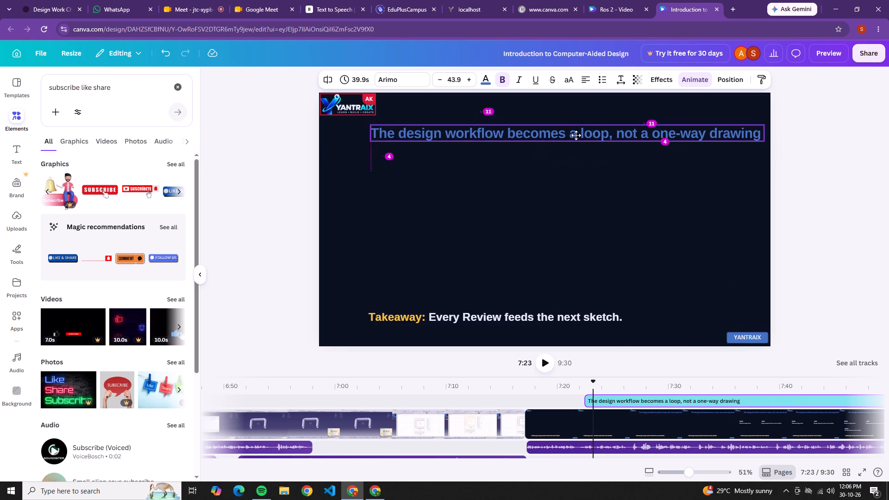
drag(576, 135, 568, 130)
Set the workflow heading's font to Montserrat SemiBold and widen its text box to fit the heading on one line.
click(418, 83)
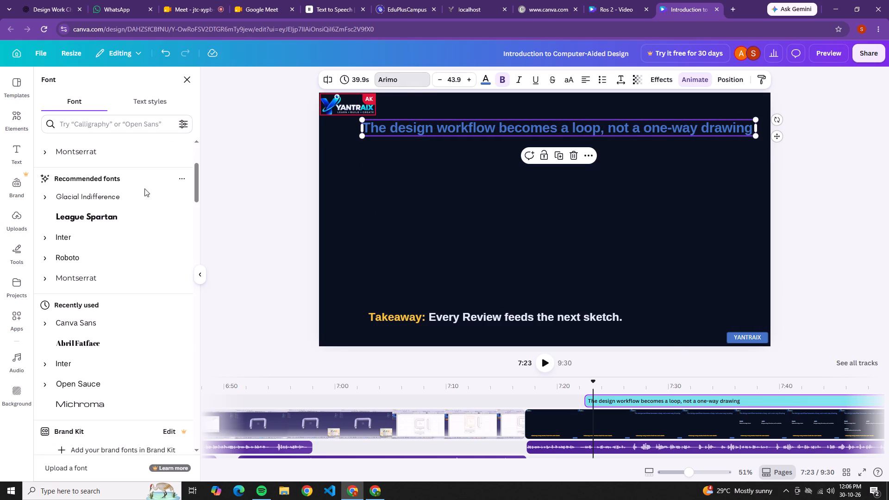
click(38, 279)
click(71, 399)
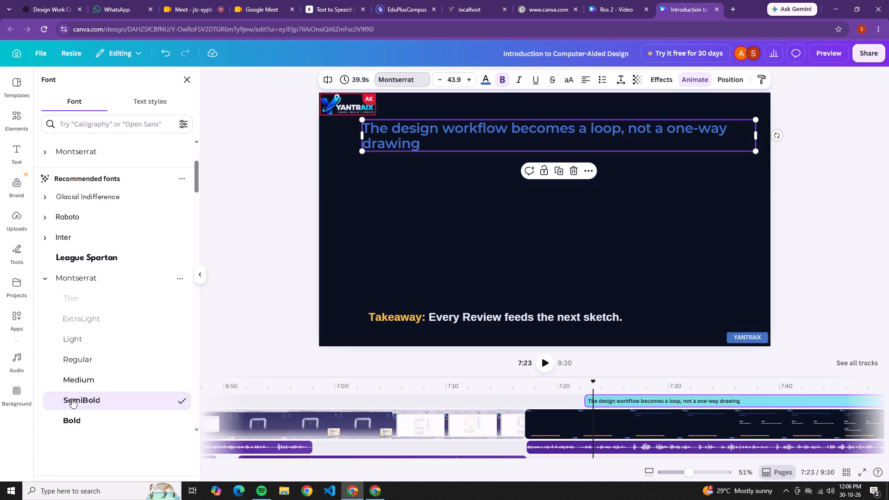
drag(756, 134, 758, 134)
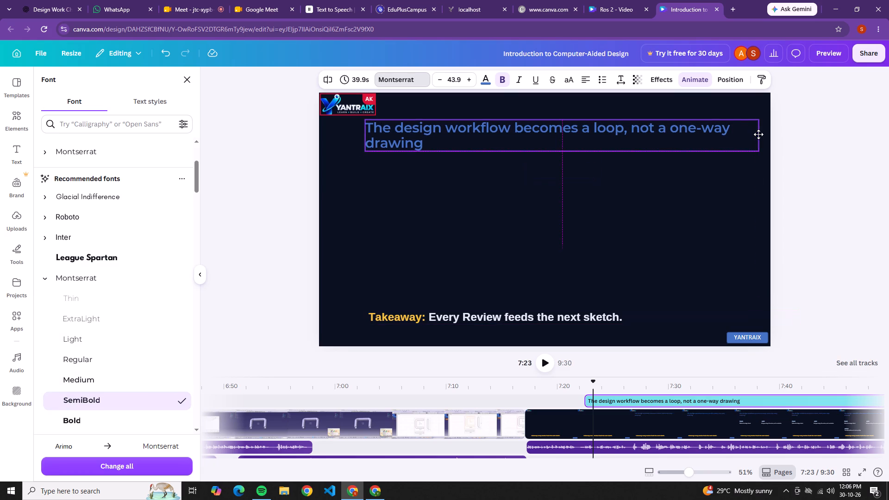
drag(758, 134, 749, 133)
click(749, 136)
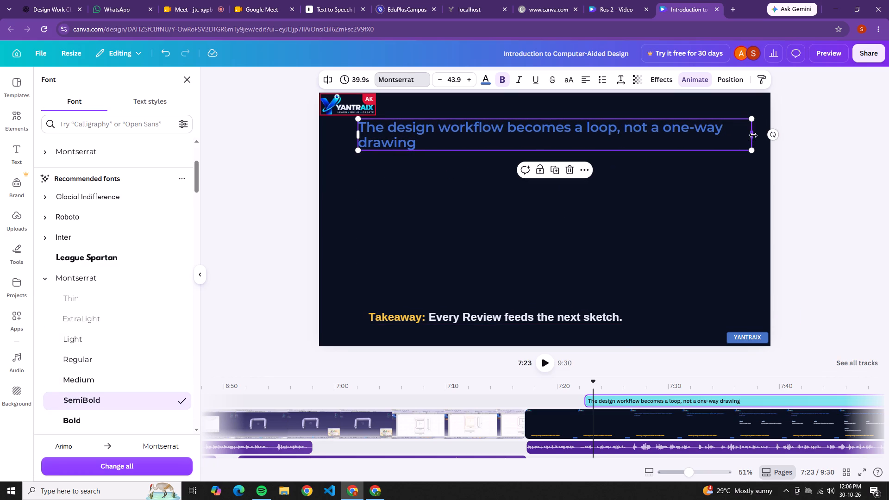
drag(754, 135, 793, 135)
drag(756, 126, 741, 126)
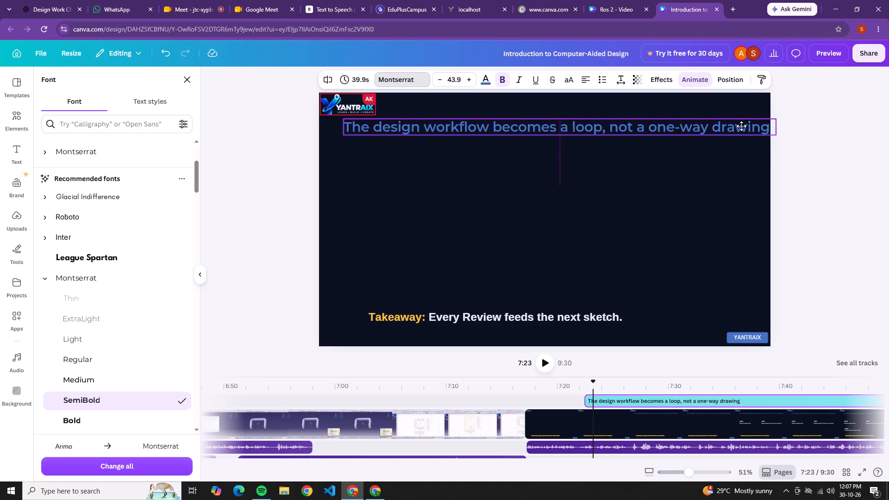
drag(741, 126, 739, 127)
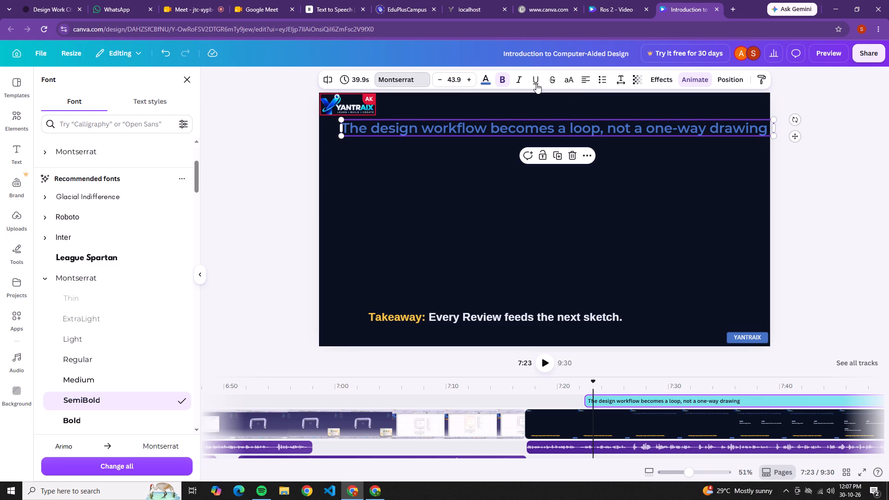
Reduce the workflow heading to size 34.9, shift it right clear of the logo and narrow its box to the text.
click(444, 74)
triple_click(444, 75)
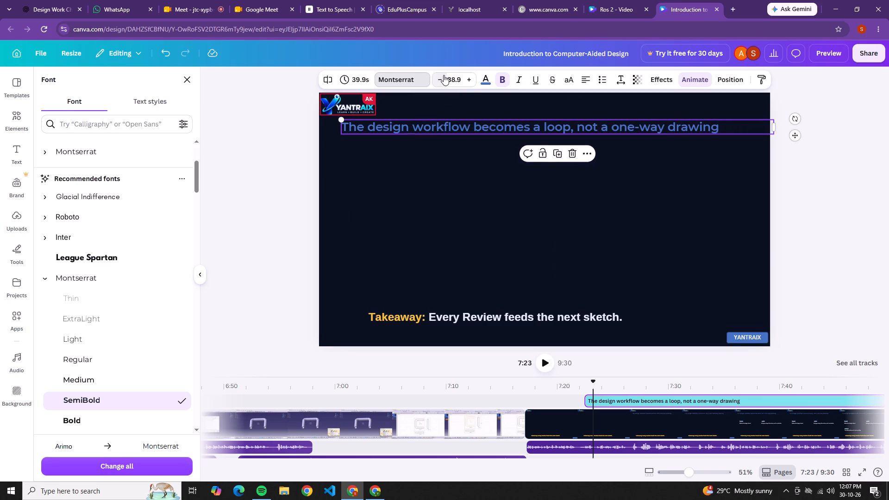
triple_click(444, 75)
drag(451, 124, 477, 128)
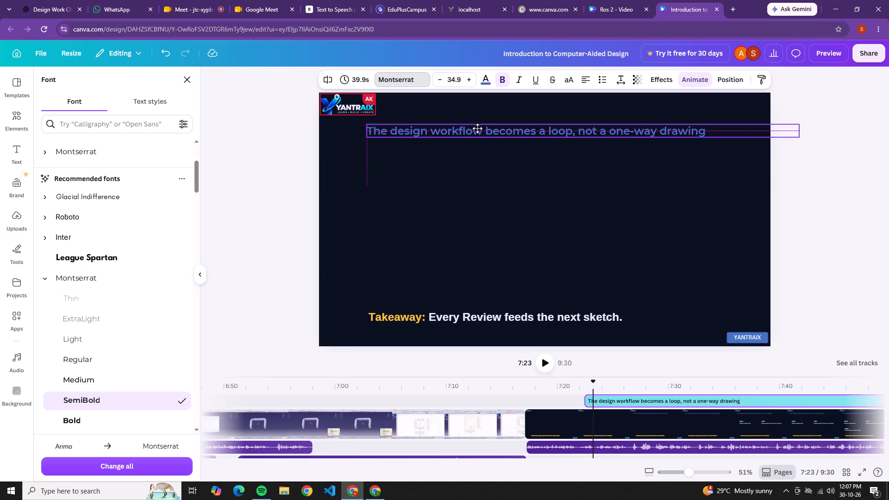
drag(477, 128, 492, 122)
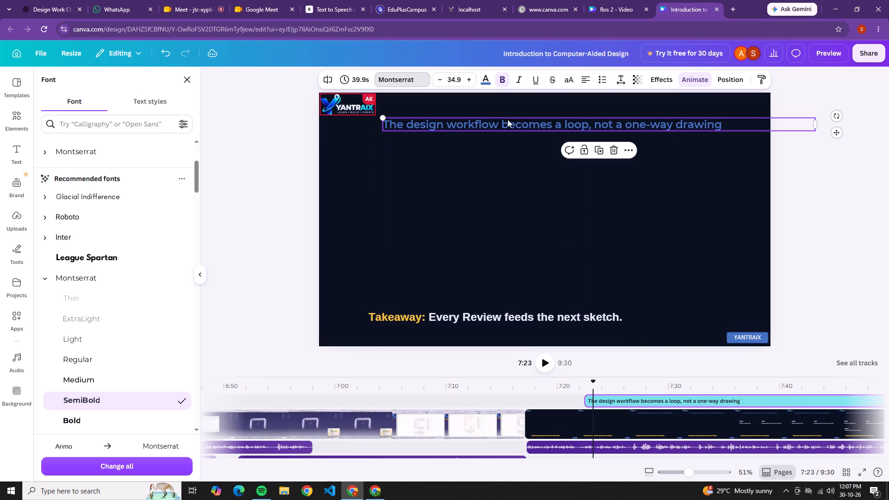
drag(820, 122, 744, 119)
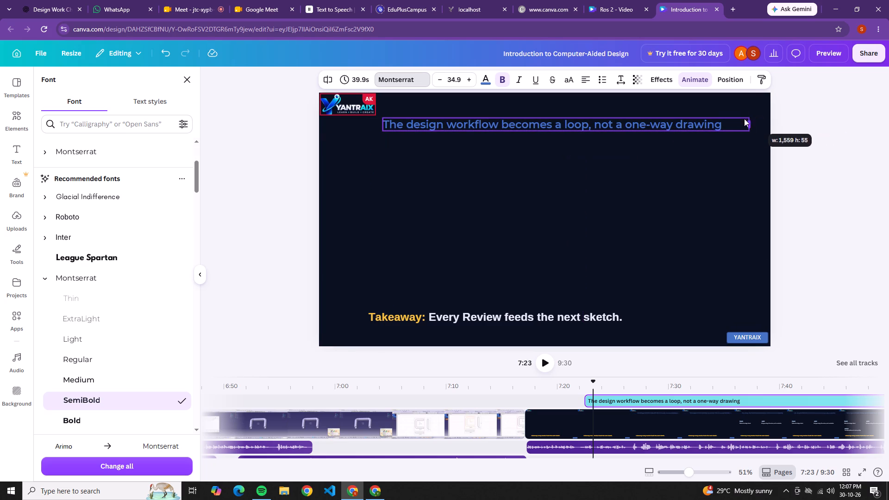
drag(744, 119, 727, 122)
Change the workflow heading's text colour to white.
double_click(490, 87)
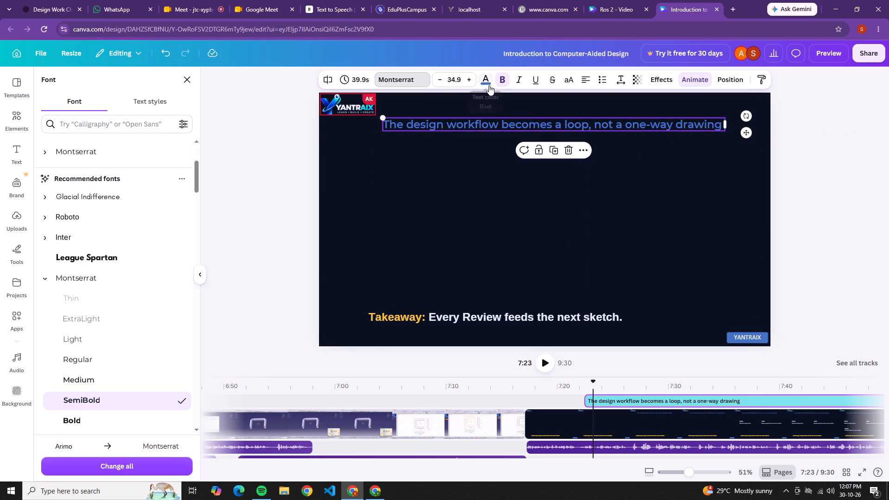
click(139, 169)
click(465, 197)
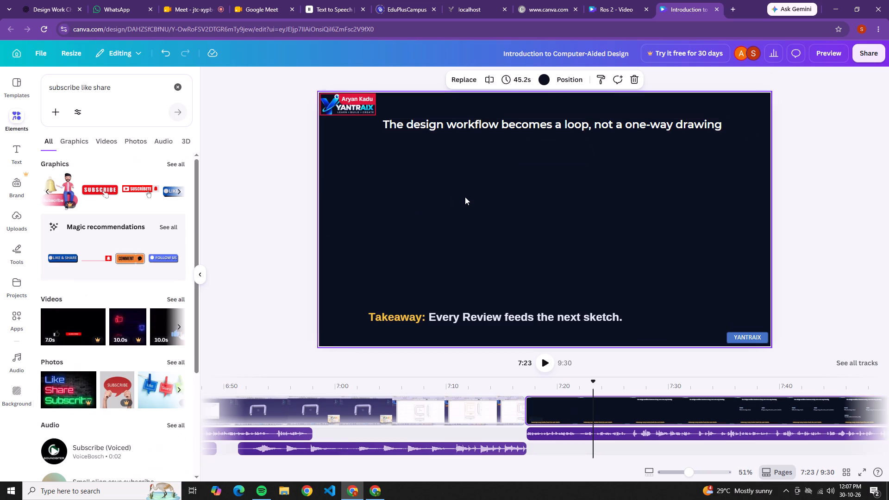
Nudge the workflow heading slightly upward and apply the Typewriter animation with the Character writing style.
click(488, 124)
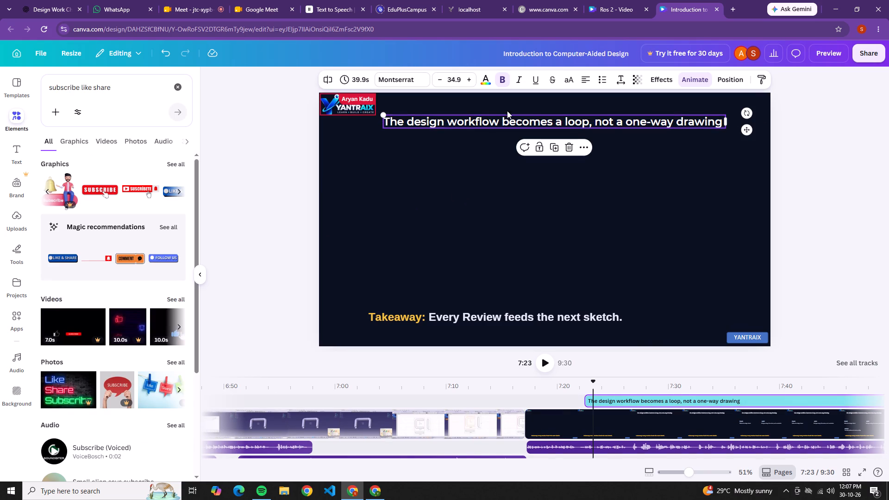
click(696, 81)
click(74, 206)
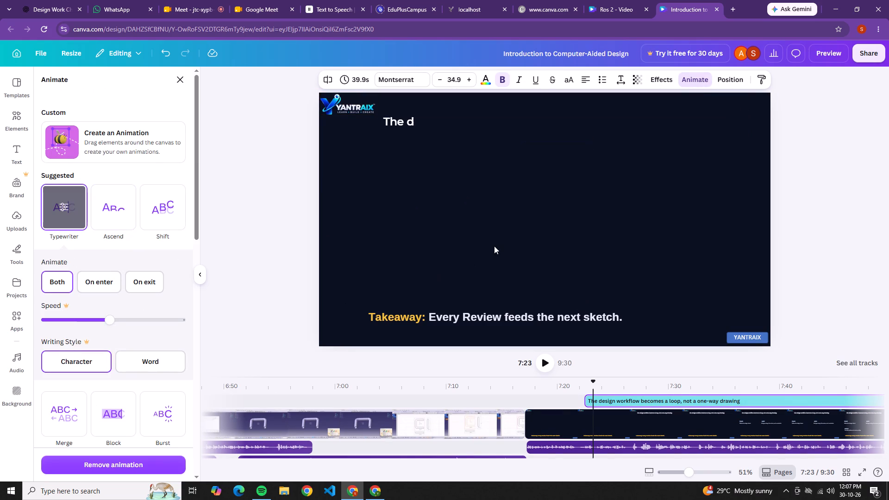
click(495, 245)
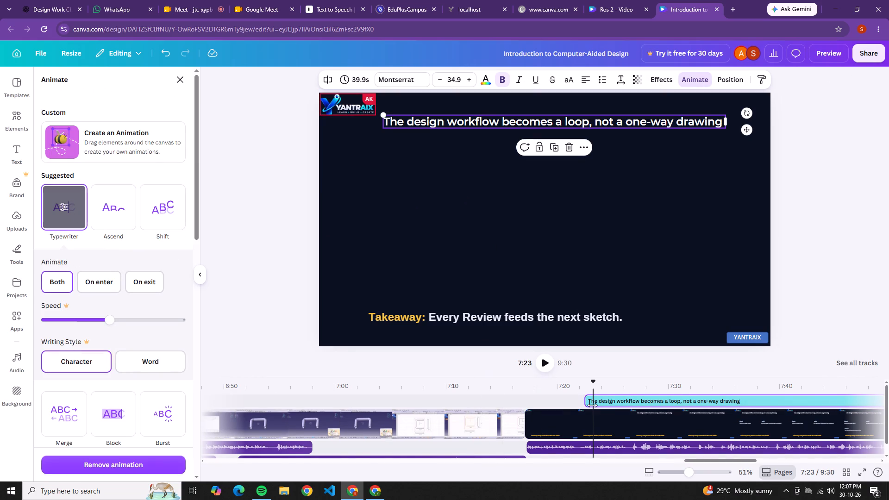
Play the design workflow slide from about 7:23 to check the heading's Typewriter animation against the narration.
click(544, 402)
click(542, 357)
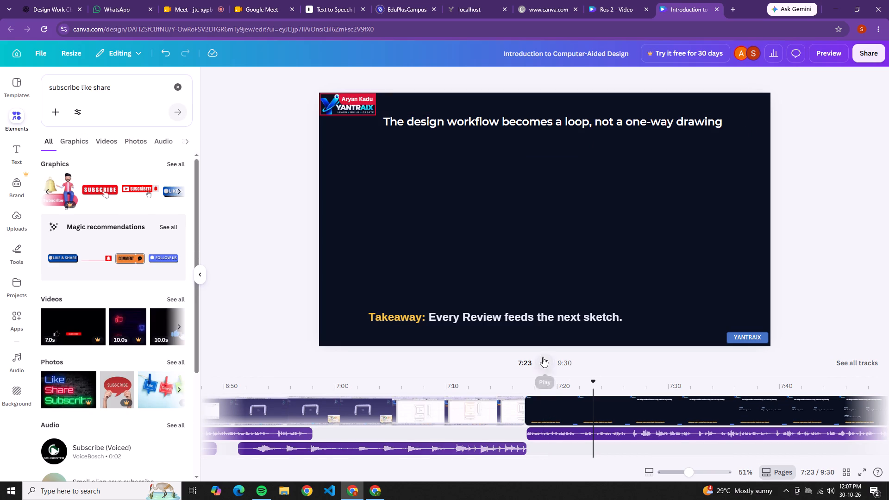
click(538, 381)
click(551, 360)
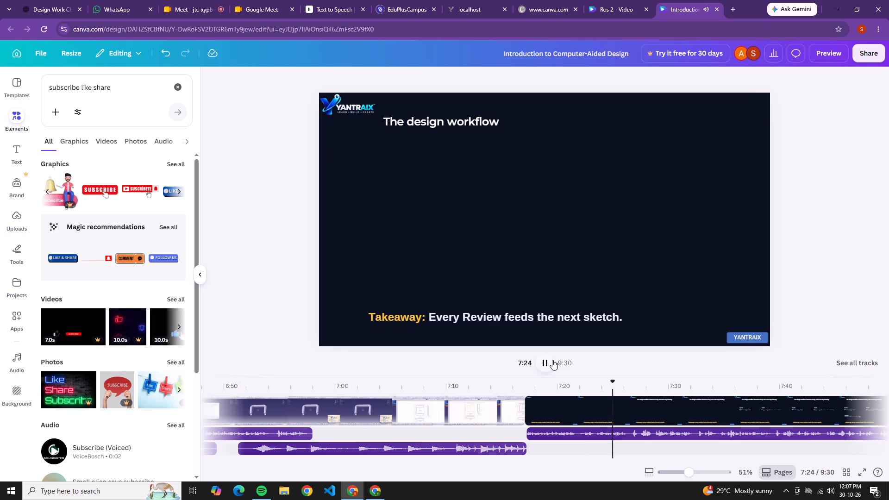
click(532, 122)
click(533, 123)
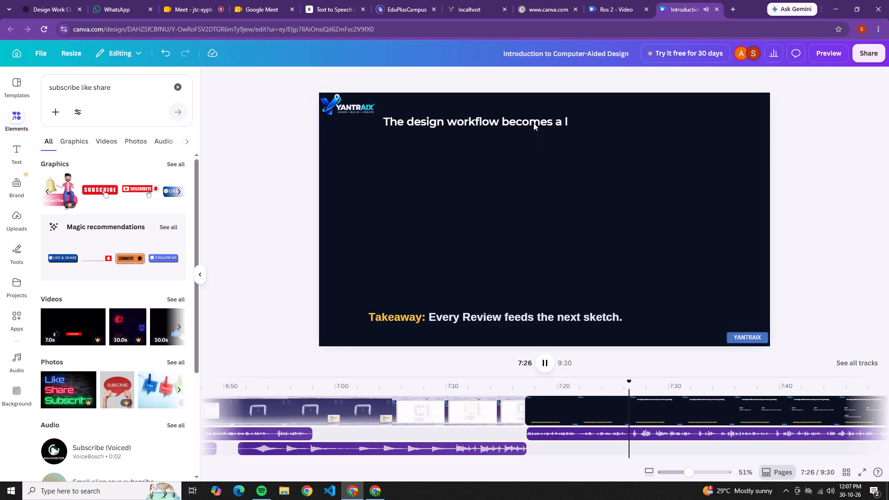
Extend the workflow heading's timing back to the very start of its slide, giving it a 45.2 s duration.
drag(587, 402, 543, 397)
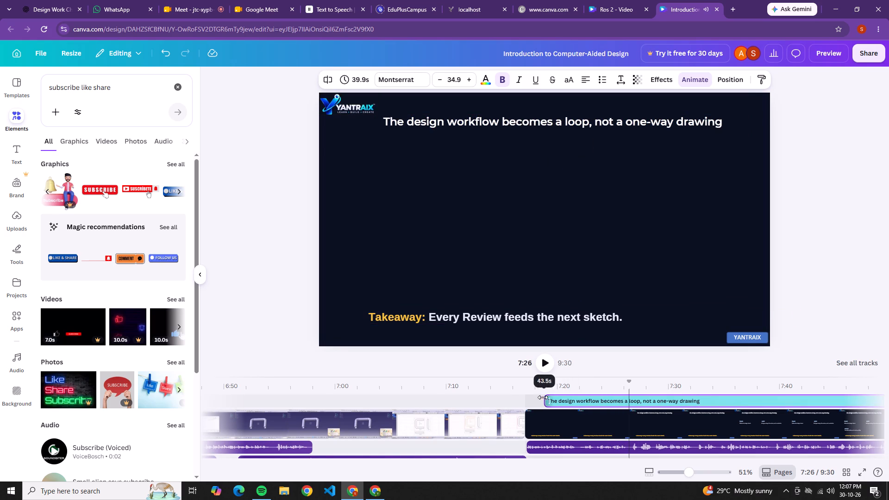
drag(543, 397, 528, 399)
click(529, 400)
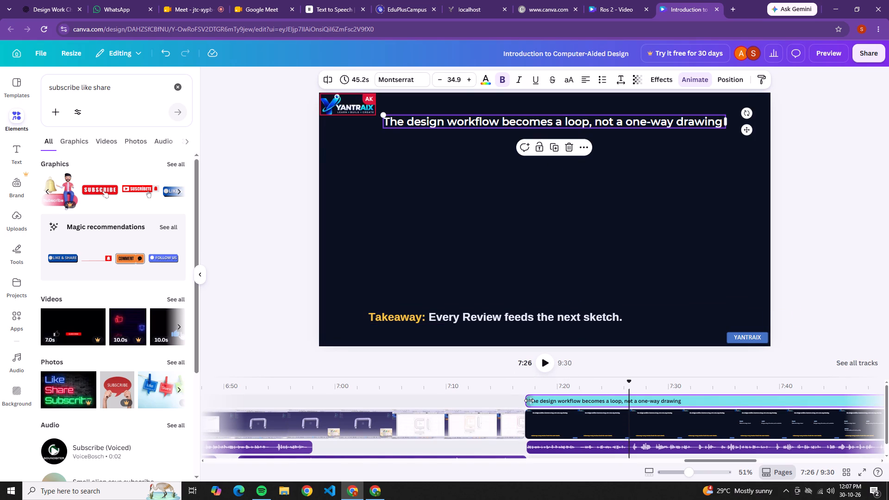
Play from just before the design workflow slide to check the heading's typing animation against the narration.
click(517, 397)
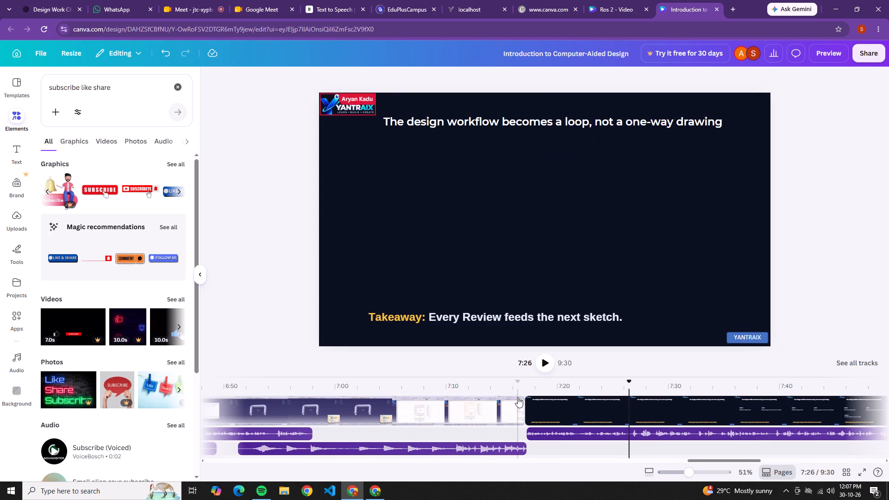
click(518, 397)
click(541, 370)
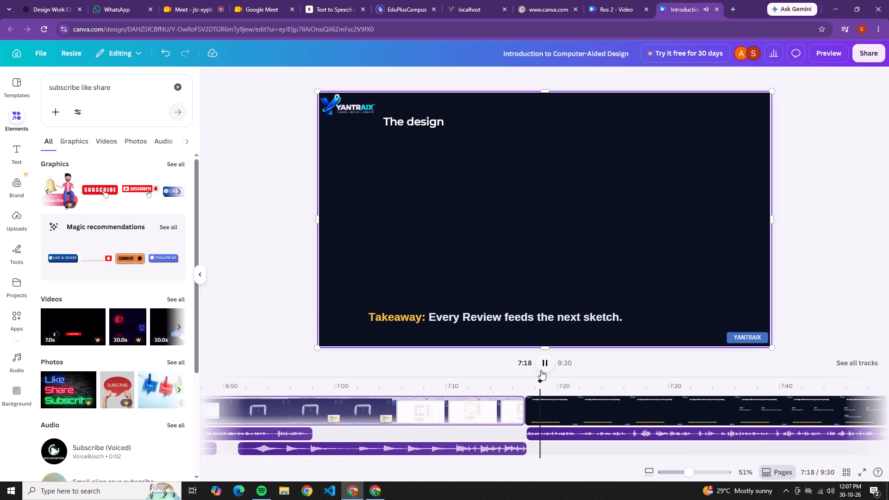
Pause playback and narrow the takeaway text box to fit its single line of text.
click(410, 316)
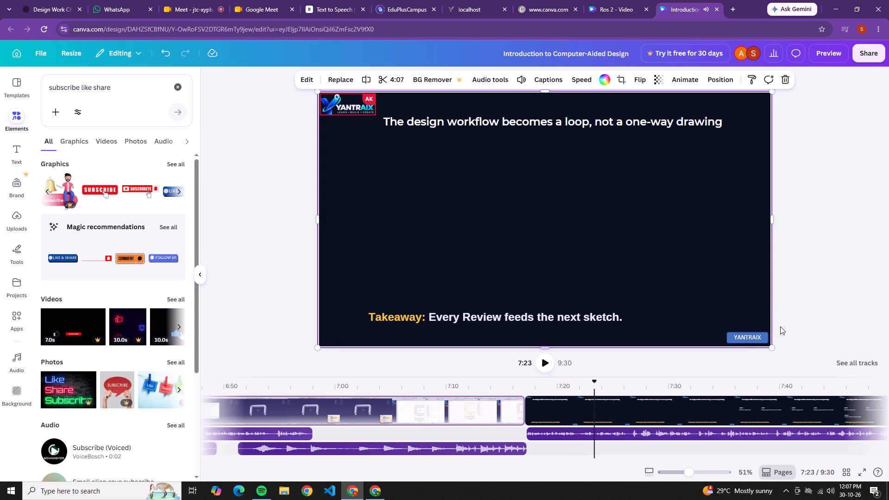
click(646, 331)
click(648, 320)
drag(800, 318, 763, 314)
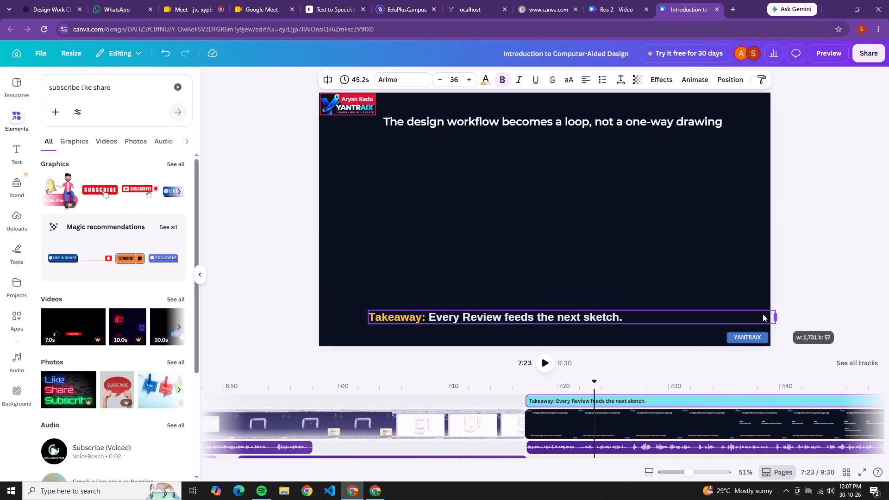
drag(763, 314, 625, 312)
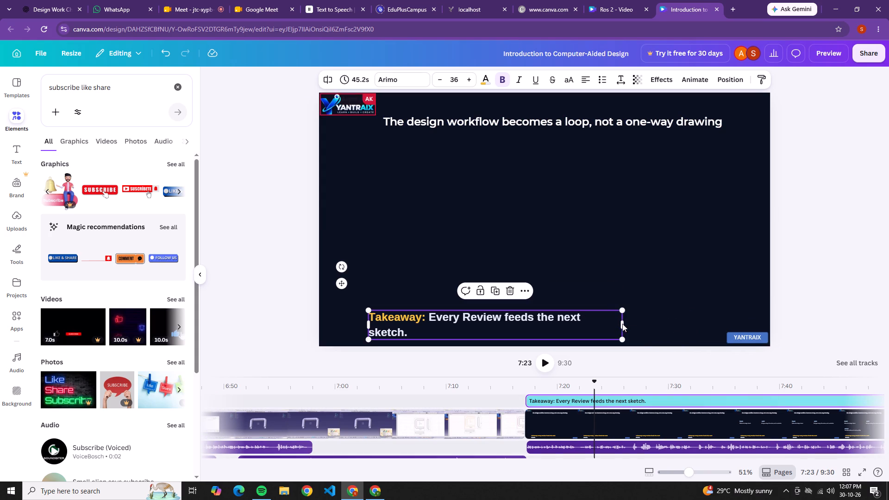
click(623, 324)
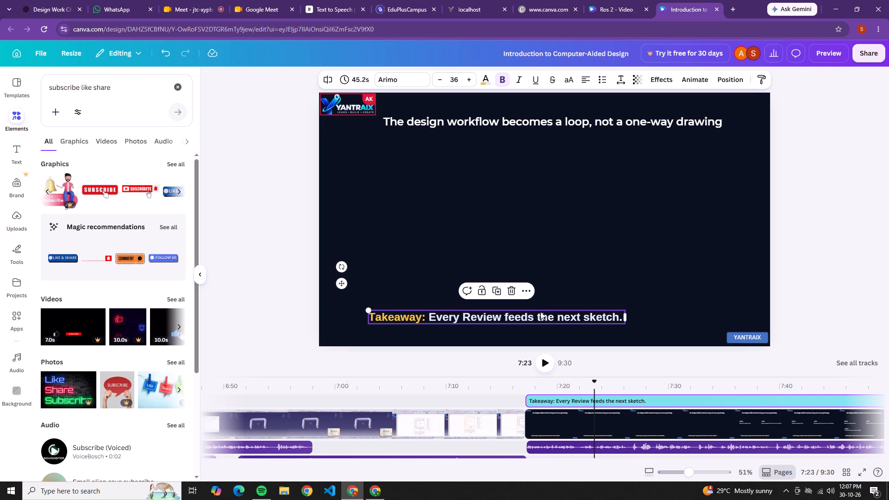
Delete the "Takeaway: Every Review feeds the next sketch." text from the design workflow slide.
key(Delete)
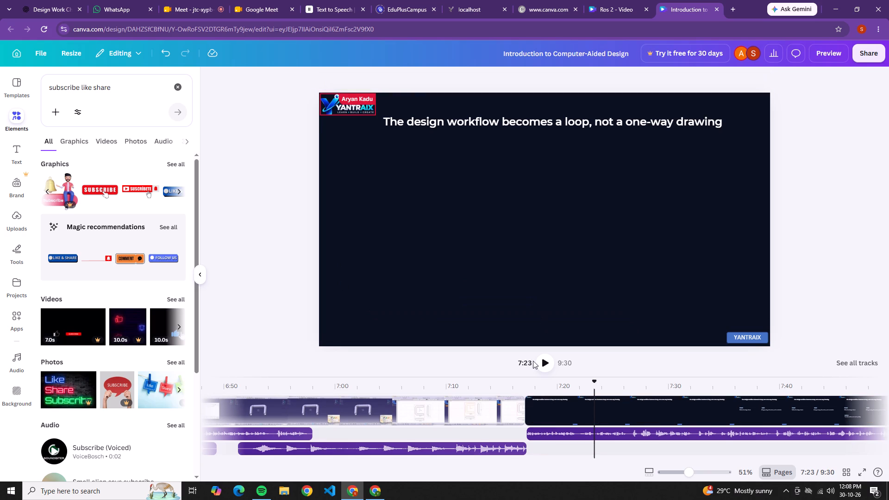
Play the design workflow slide from its start, at about 7:17, to review it with the narration.
click(533, 388)
click(547, 361)
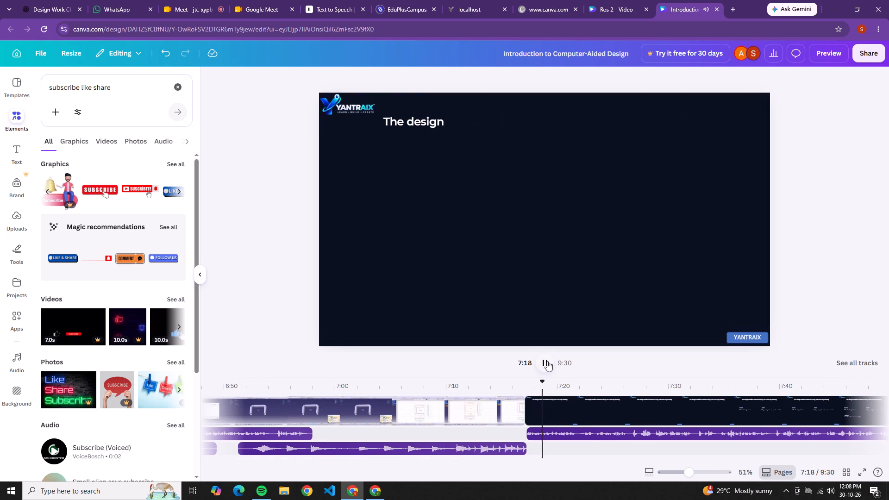
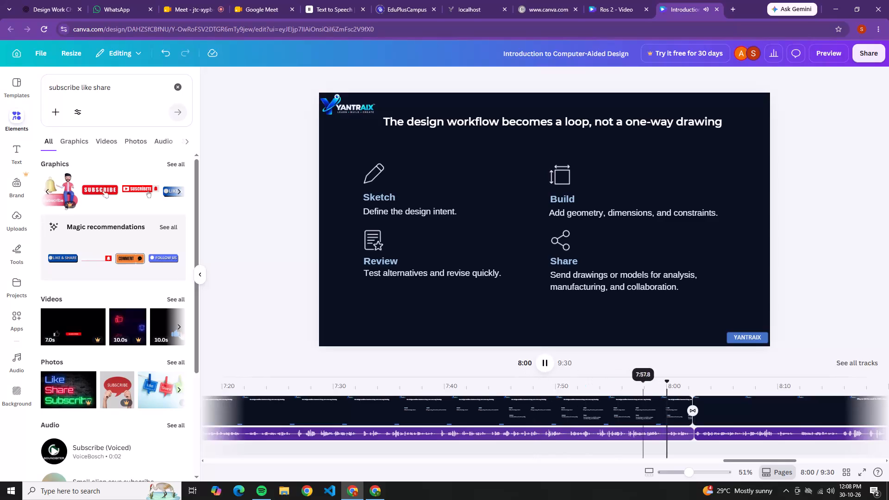
Stop playback near the end of the design workflow slide and delete the blue YANTRAIX label from its lower corner.
drag(671, 394, 645, 389)
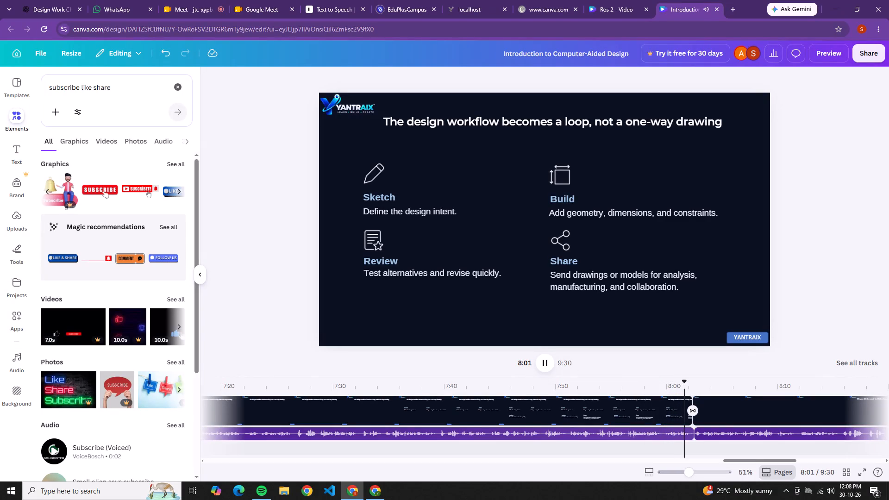
click(685, 387)
drag(718, 317, 736, 337)
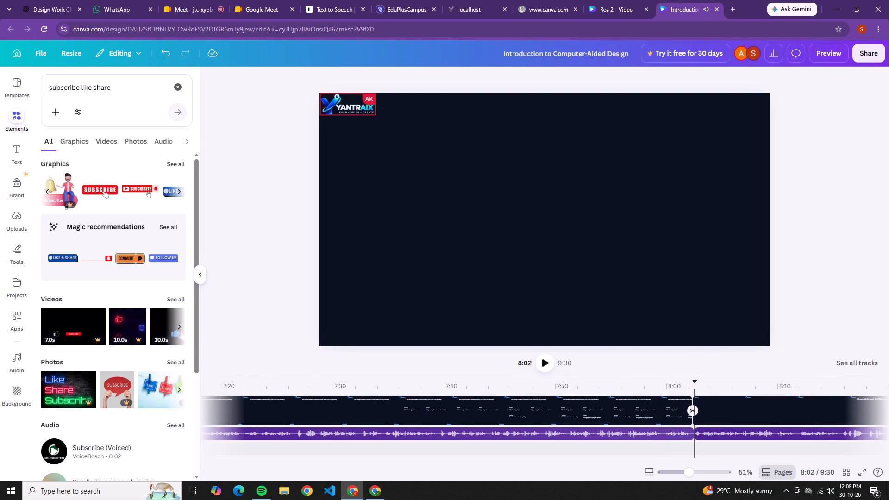
click(661, 383)
click(707, 335)
drag(711, 330, 725, 333)
drag(733, 332, 740, 333)
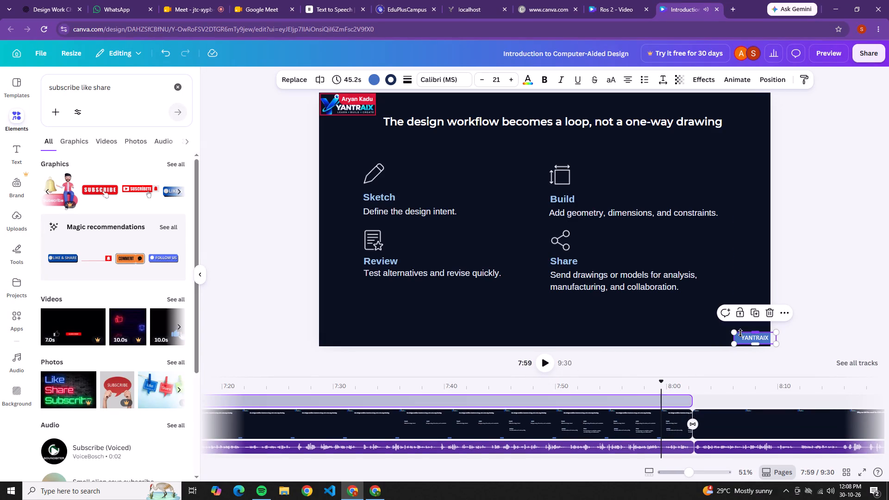
key(Delete)
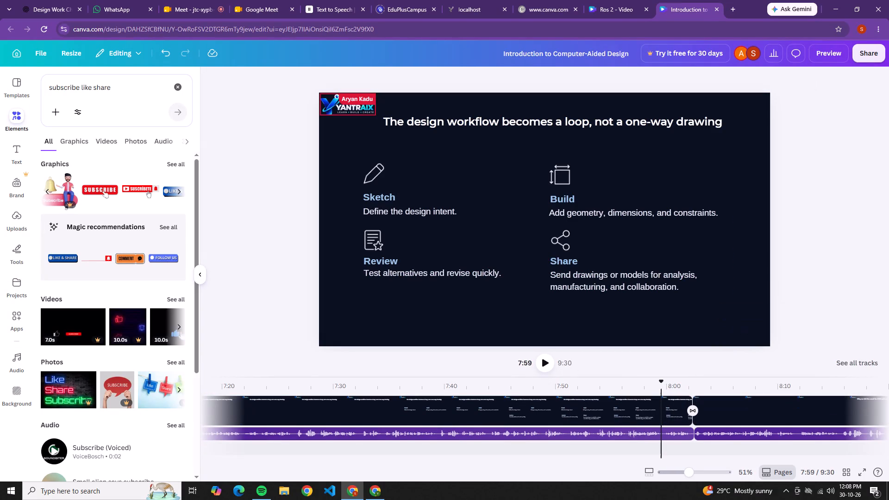
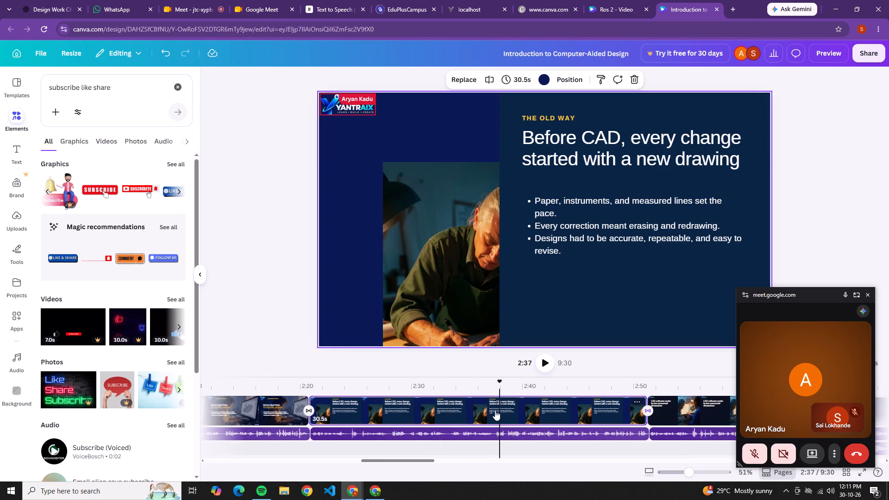
Move the playhead back to the From Drafting to Digital Design slide, around 2:15 in the timeline.
click(254, 399)
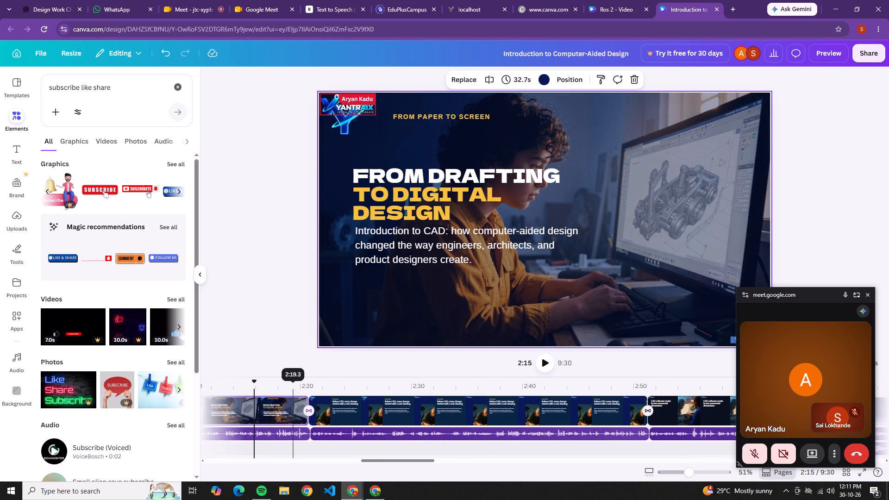
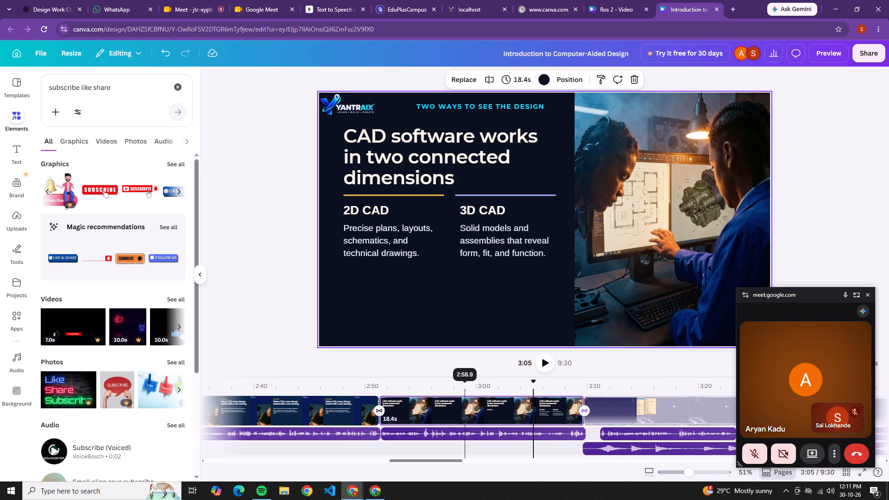
Move the playhead back from the 2D and 3D CAD slide to the opening CAD Learning slide, around 0:09.
drag(535, 384, 373, 366)
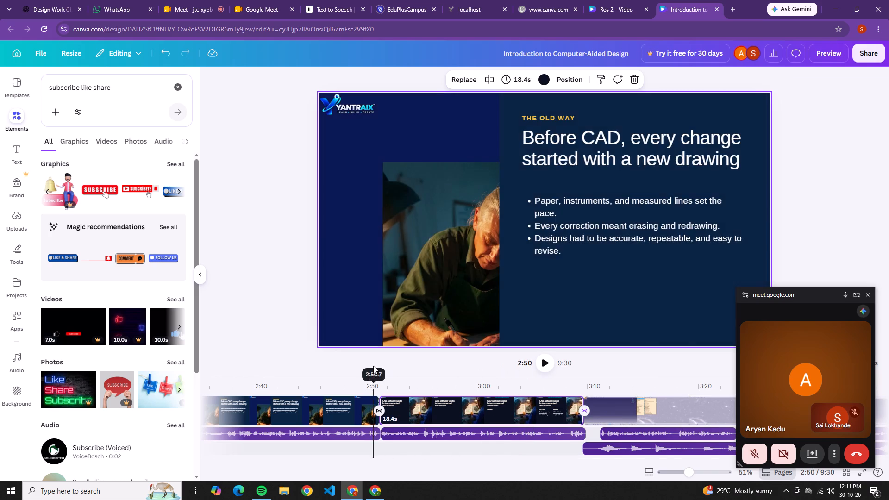
drag(373, 366, 231, 345)
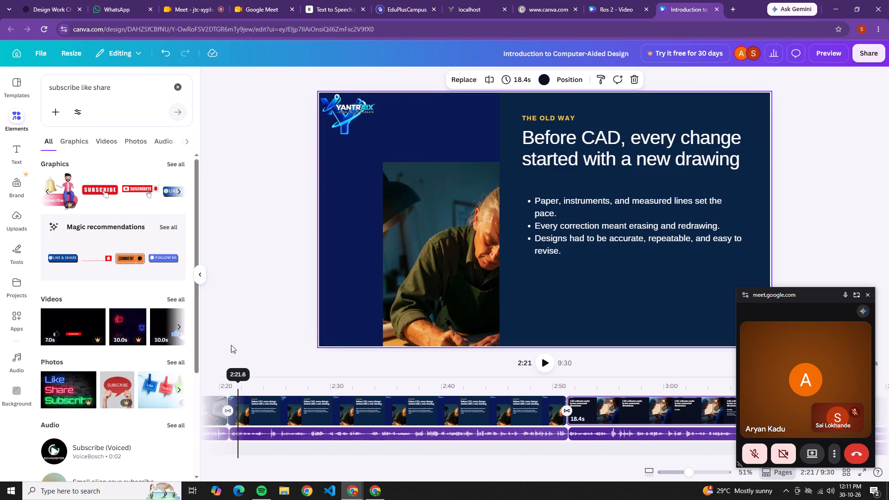
drag(231, 345, 207, 341)
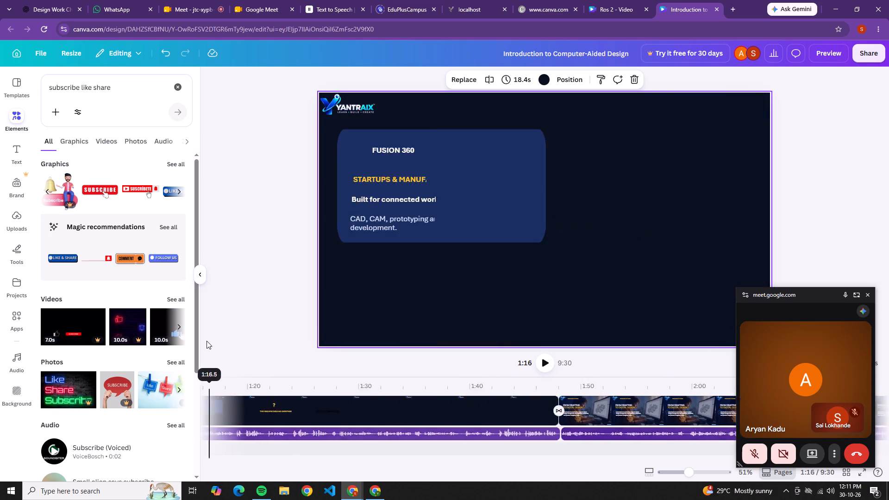
drag(207, 341, 204, 341)
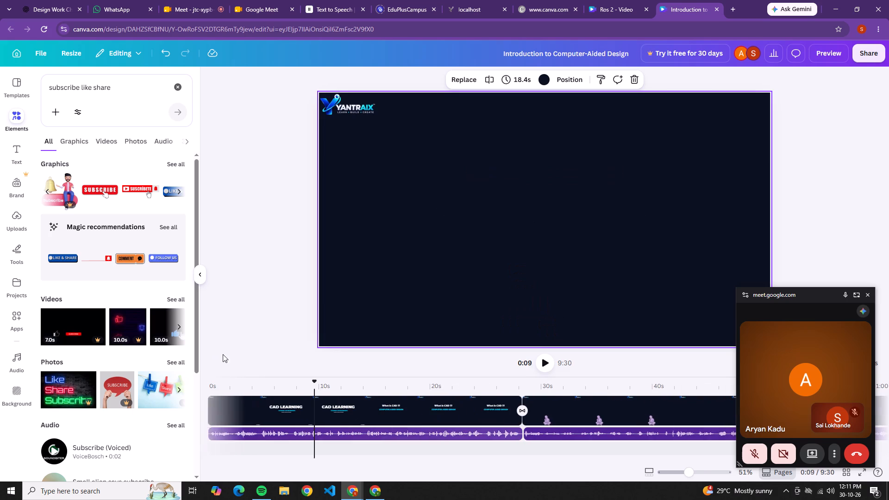
Switch to the Ros 2 video design to view its opening title slide.
click(613, 0)
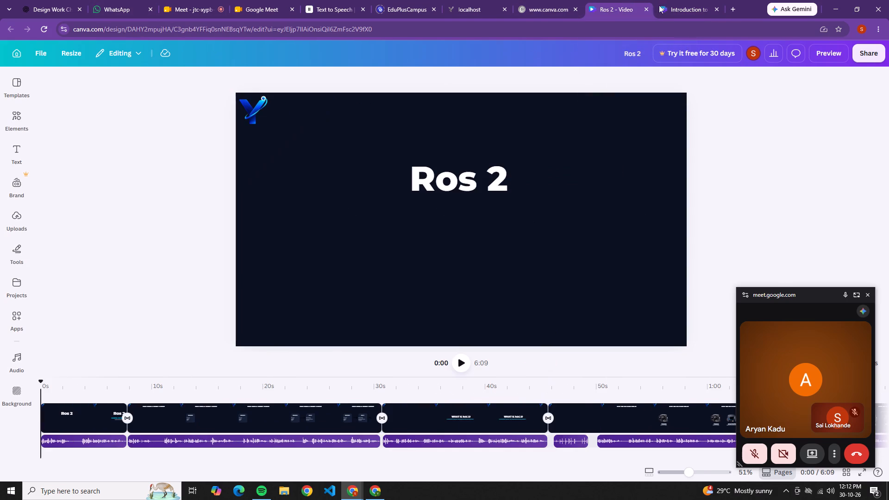
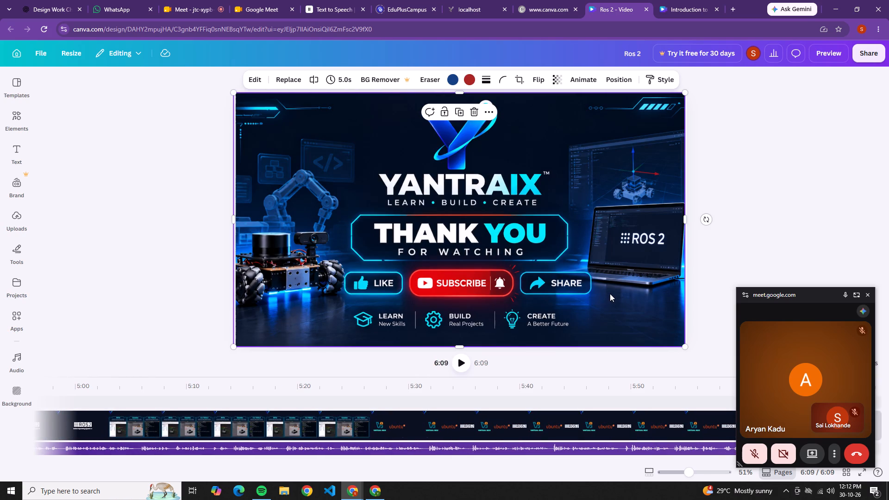
Copy the YANTRAIX Thank You for Watching image from the Ros 2 design and return to the Introduction to Computer-Aided Design video.
key(ctrl+c)
click(687, 4)
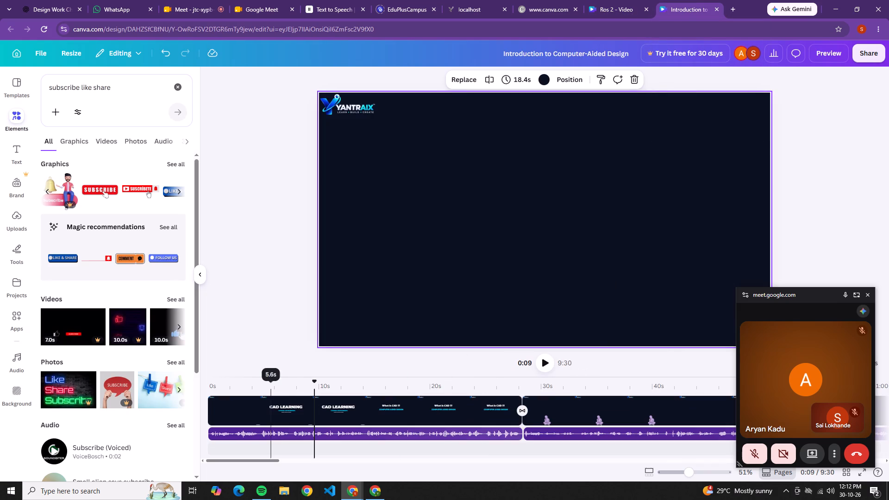
Move the playhead from the opening CAD Learning slide forward through the timeline to around 4:52, heading towards the video's end.
drag(313, 385, 538, 376)
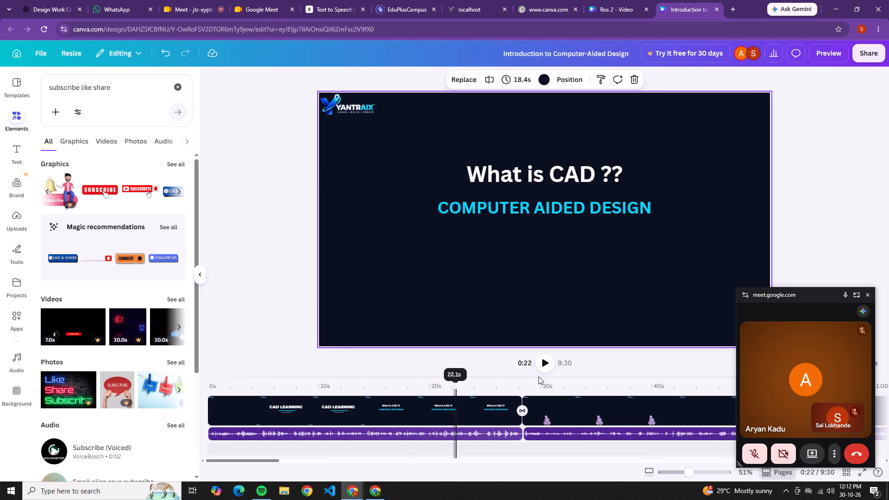
drag(538, 376, 888, 360)
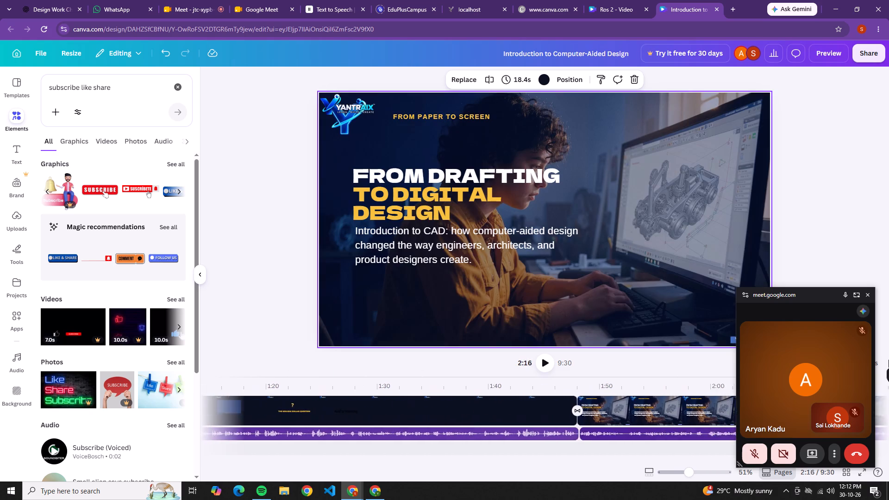
drag(888, 360, 888, 358)
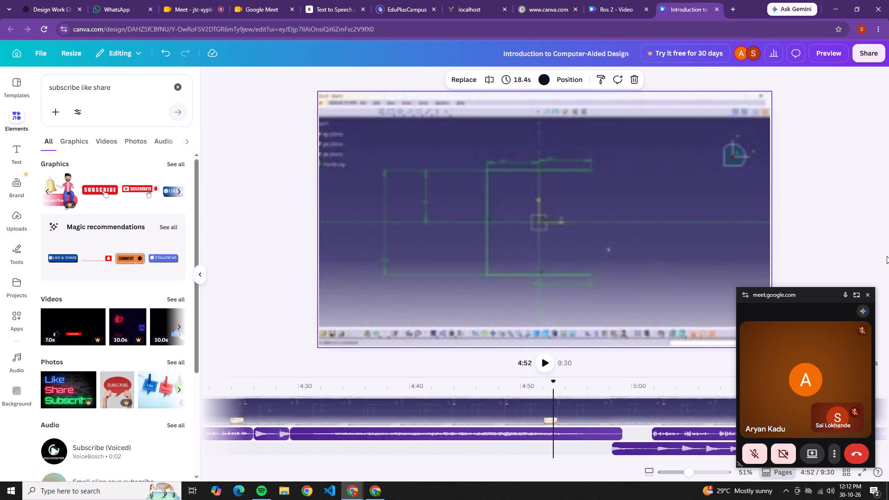
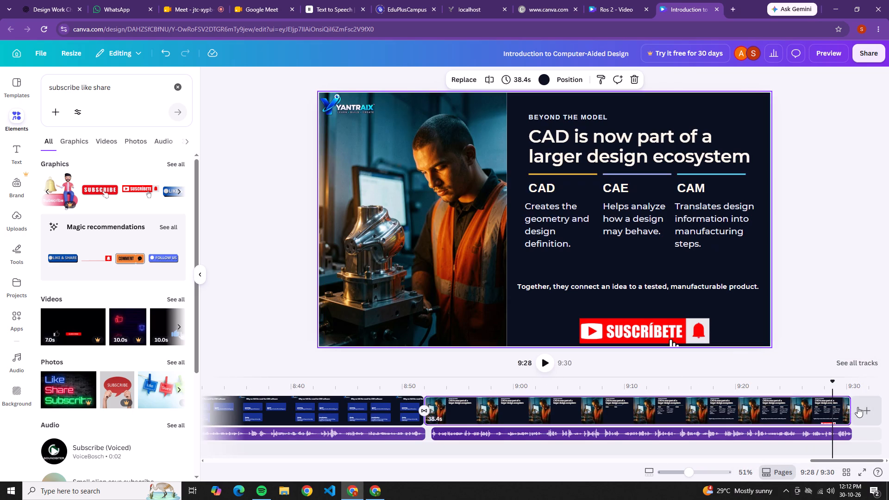
Add a blank page at the end of the video and paste the YANTRAIX Thank You for Watching image, aligned to fill it.
click(858, 407)
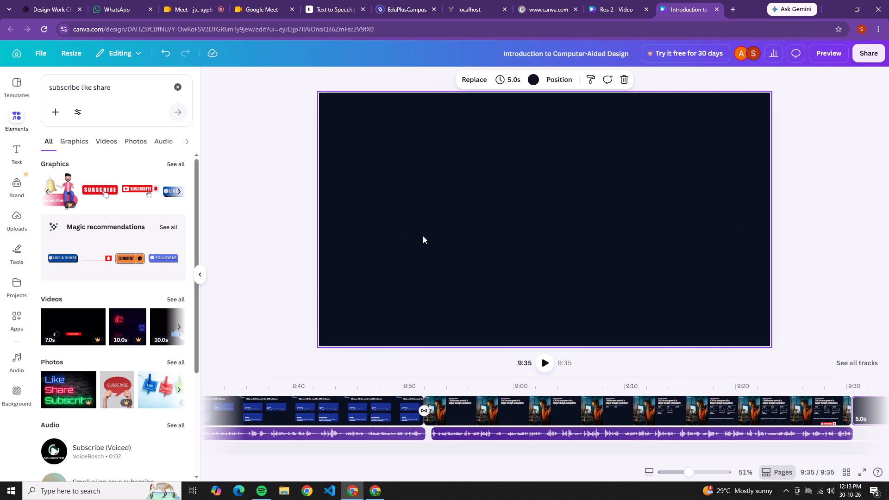
key(ctrl+v)
ctrl+click(424, 236)
key(ctrl+v)
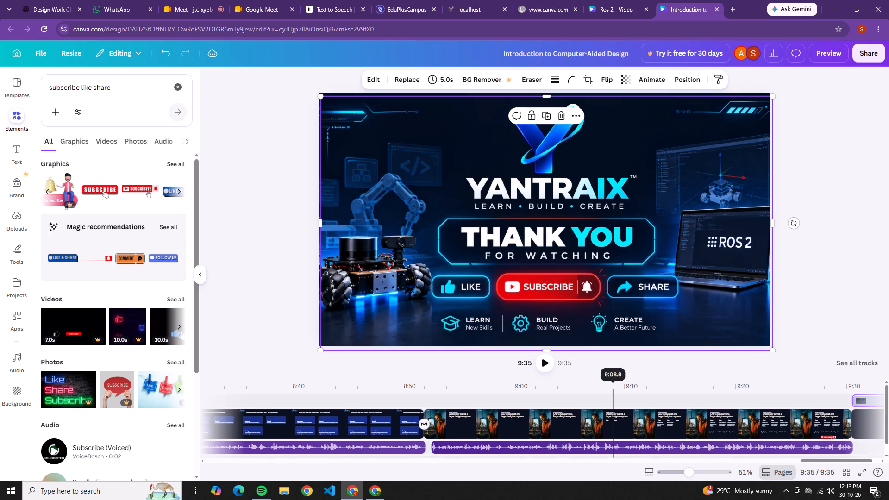
drag(559, 284, 559, 278)
click(559, 278)
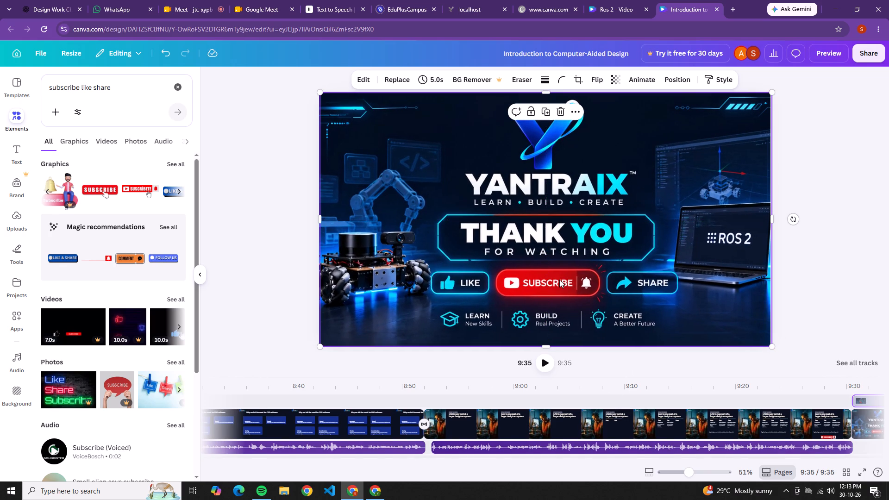
click(259, 247)
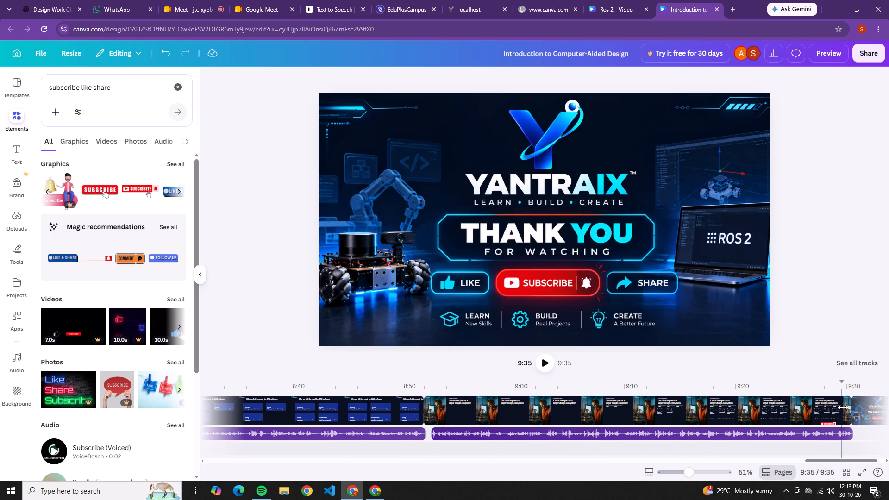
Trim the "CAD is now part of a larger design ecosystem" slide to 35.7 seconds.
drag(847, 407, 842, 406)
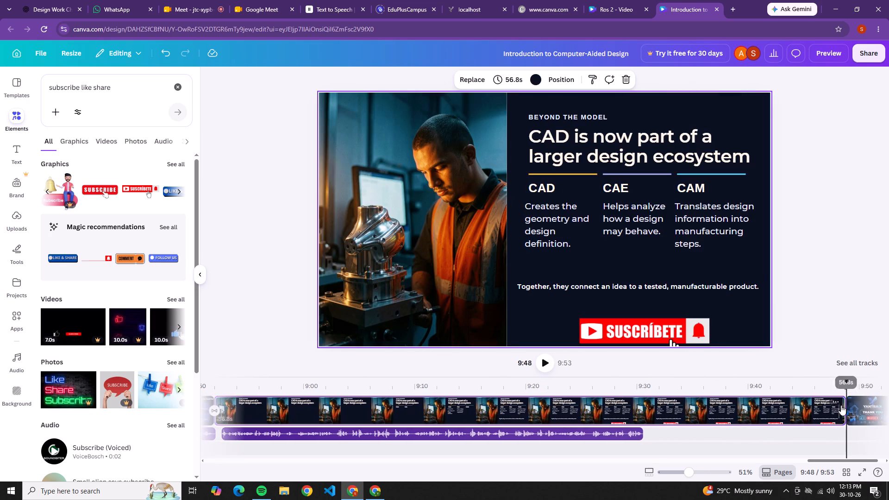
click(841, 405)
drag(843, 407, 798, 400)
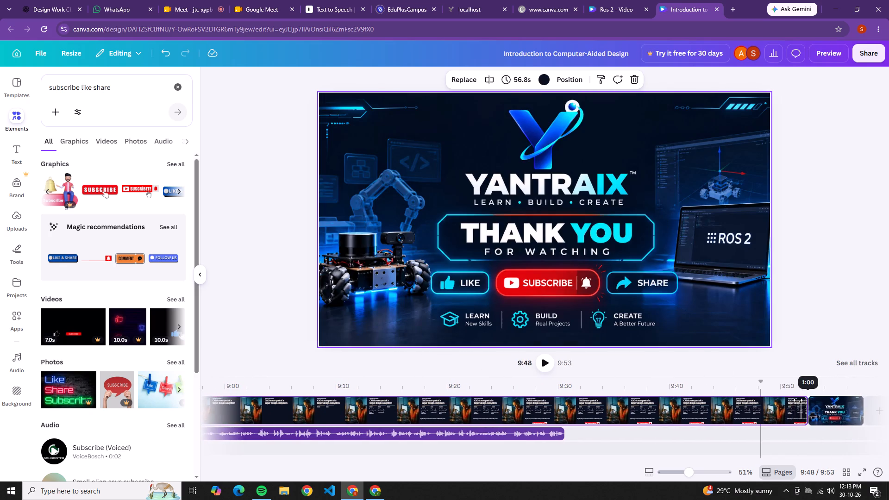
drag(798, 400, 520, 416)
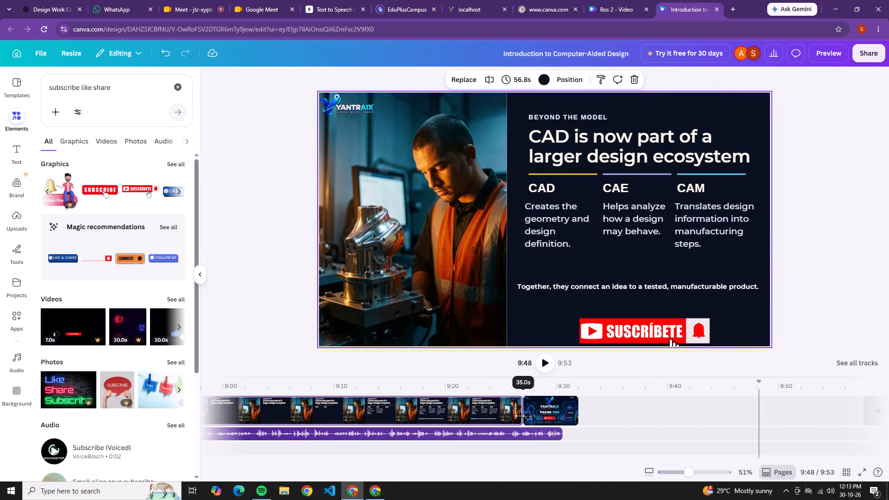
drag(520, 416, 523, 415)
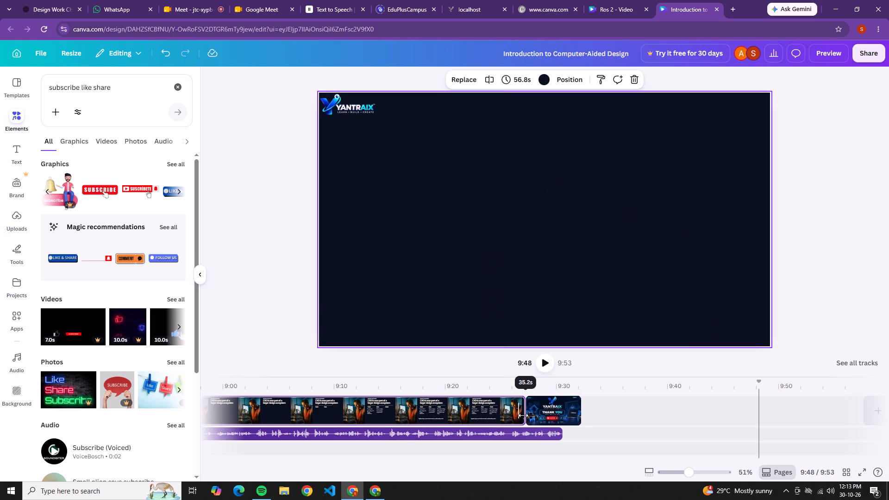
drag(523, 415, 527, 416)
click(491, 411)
Check the closing narration around 9:19 to 9:23 and delete the SUSCRÍBETE graphic from the bottom of the design ecosystem slide.
click(739, 411)
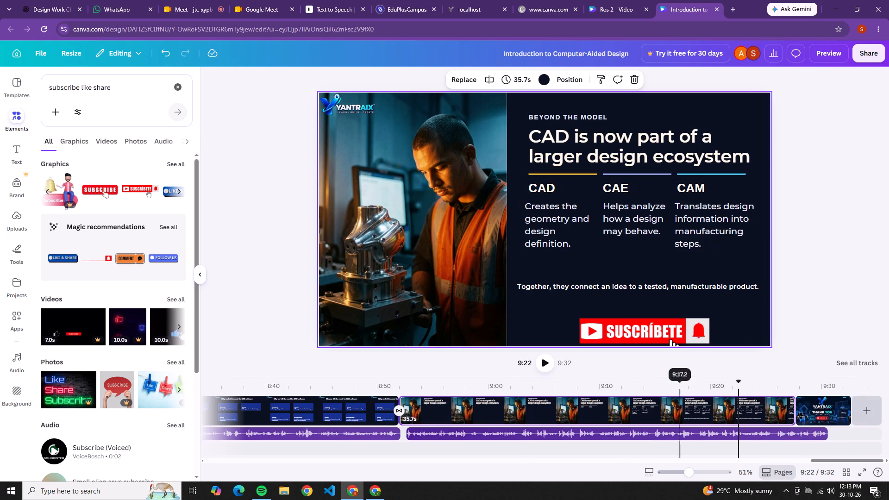
click(541, 364)
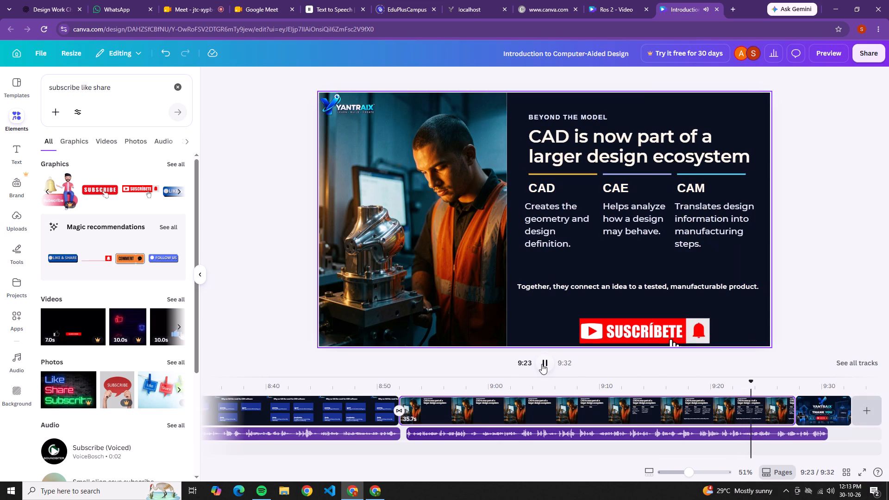
click(542, 364)
click(704, 414)
click(549, 362)
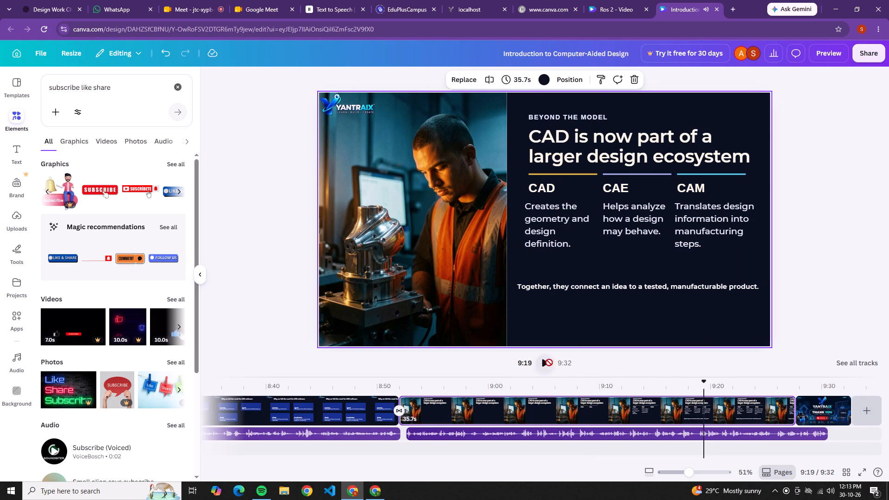
triple_click(550, 363)
triple_click(550, 363)
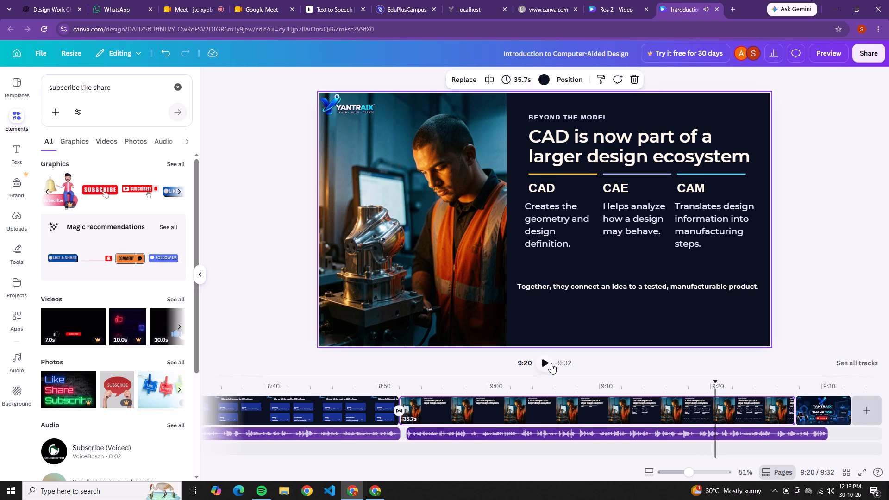
click(551, 363)
click(618, 336)
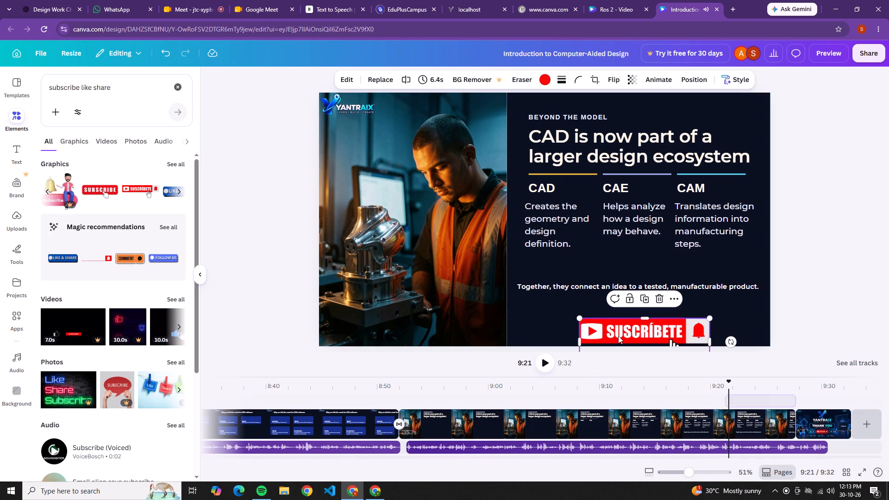
key(Delete)
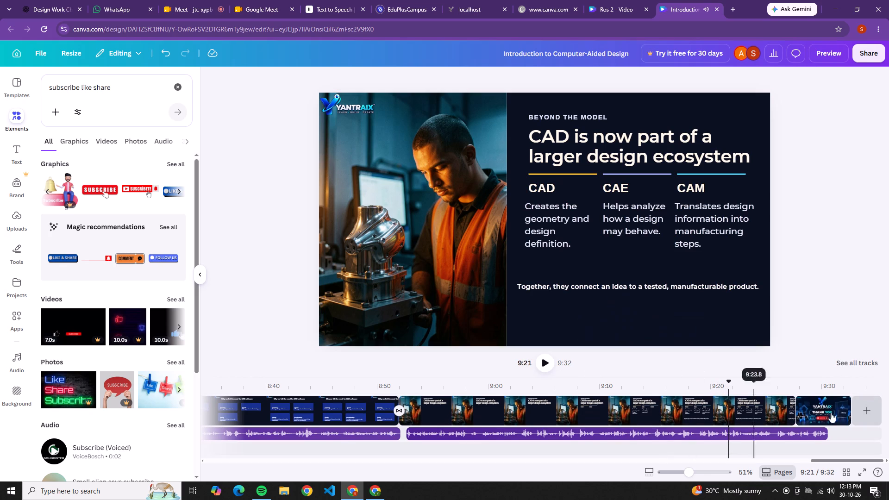
Shorten the design ecosystem slide to 29.6 seconds so that it ends at the 9:21 playhead position.
drag(795, 409, 778, 405)
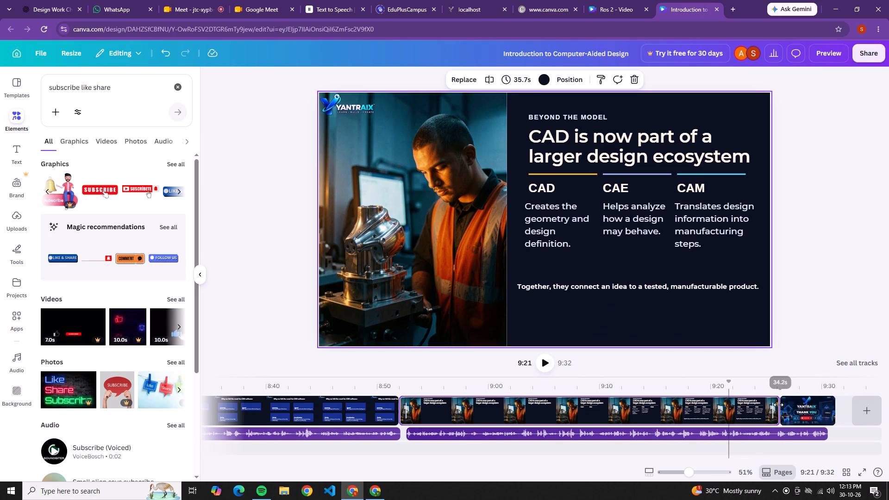
drag(778, 405, 729, 403)
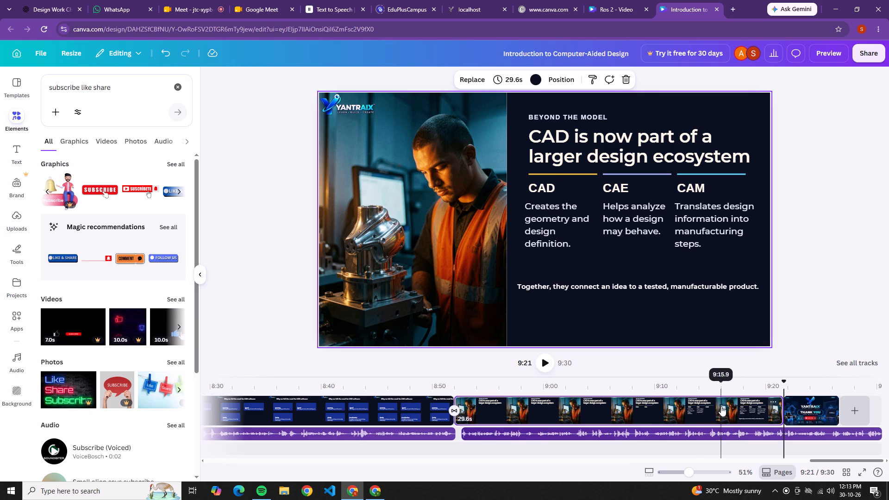
Add a Color Wipe transition between the design ecosystem slide and the YANTRAIX thank-you page, and play it back.
click(721, 406)
click(546, 370)
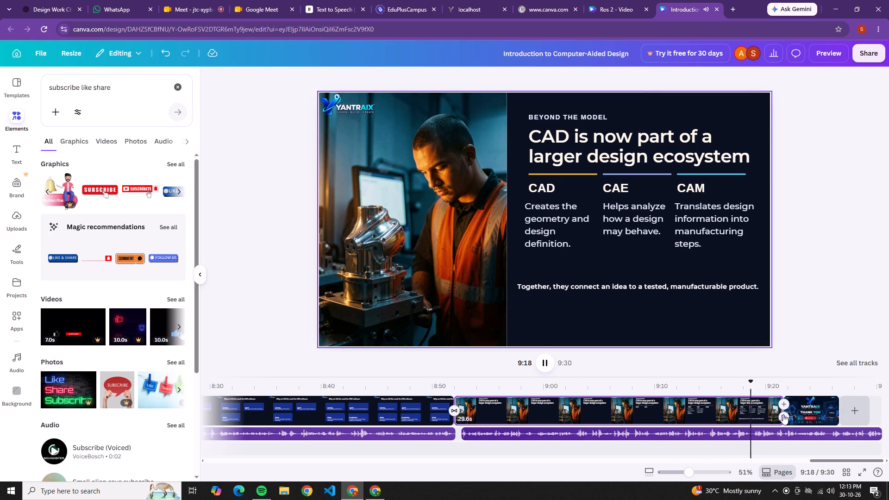
click(783, 415)
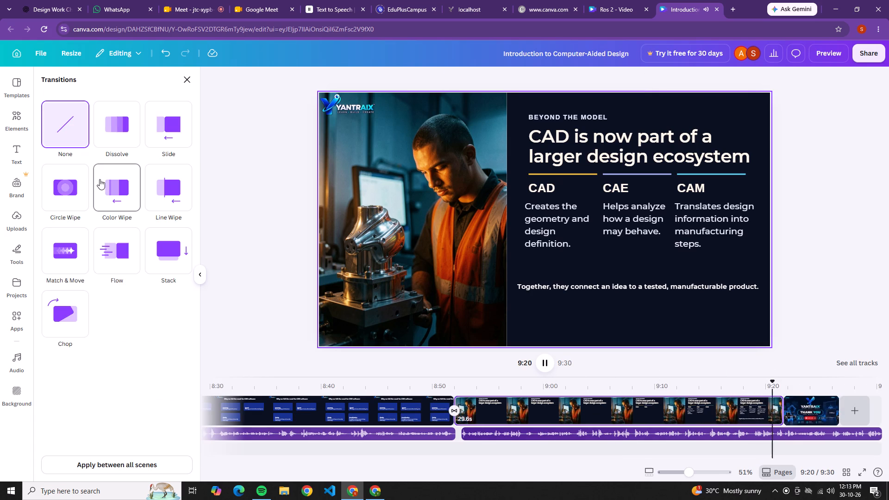
click(101, 180)
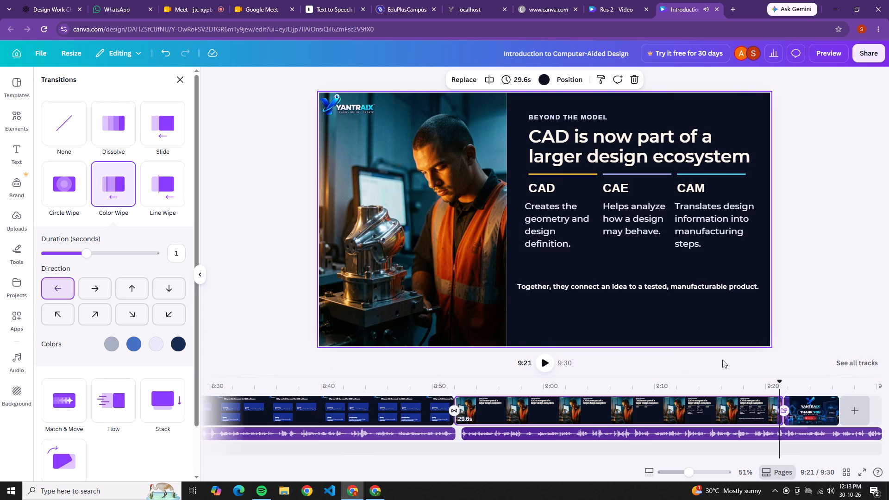
click(544, 365)
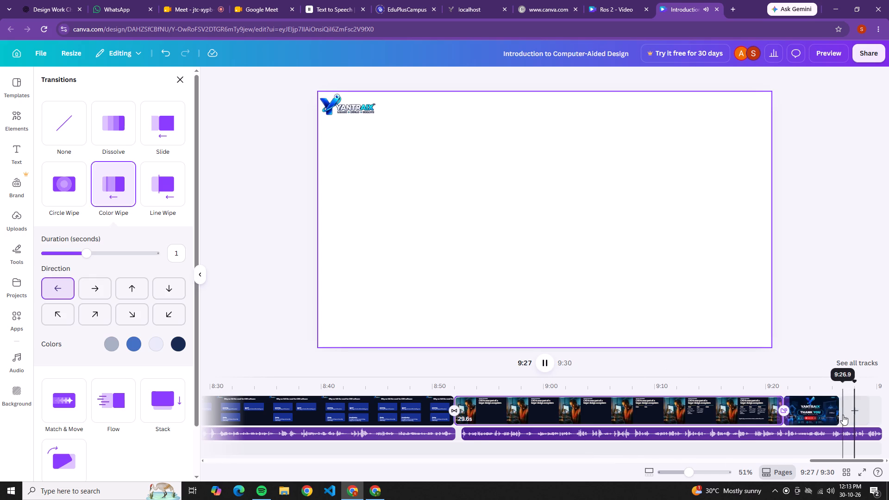
Extend the YANTRAIX thank-you page to 8.8 seconds so that it ends together with the narration audio.
drag(837, 409, 833, 402)
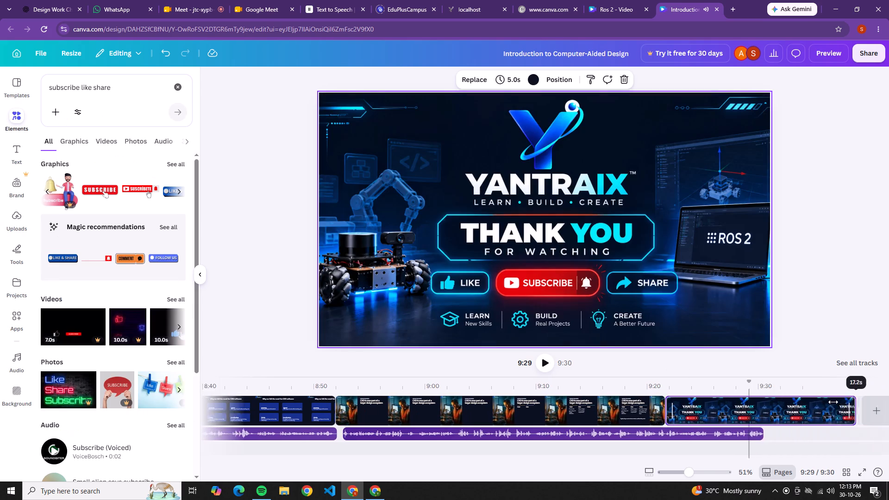
drag(833, 402, 747, 407)
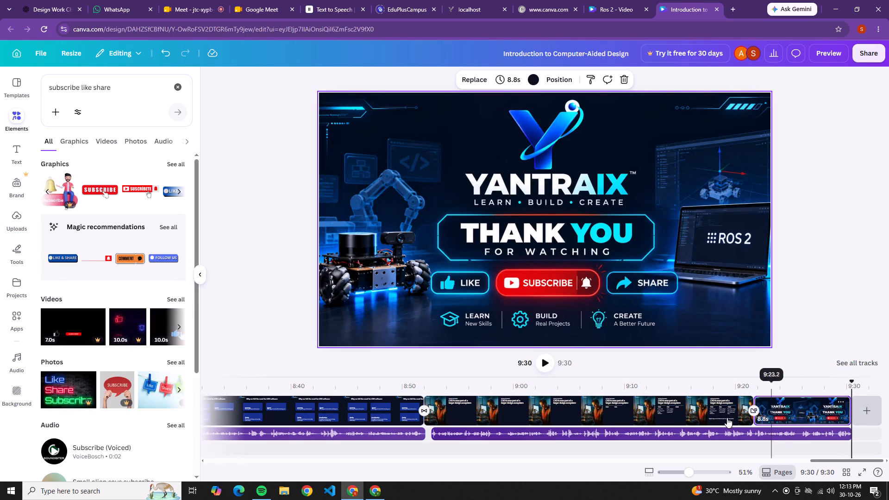
click(318, 286)
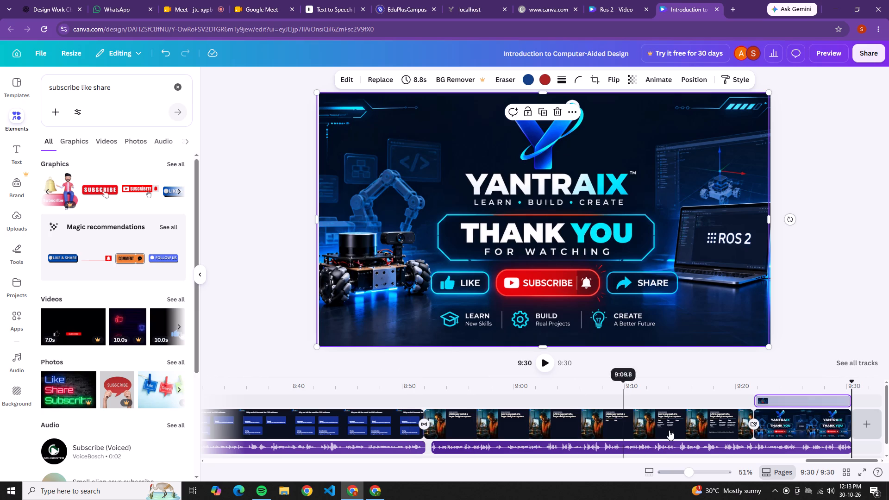
drag(369, 393, 338, 393)
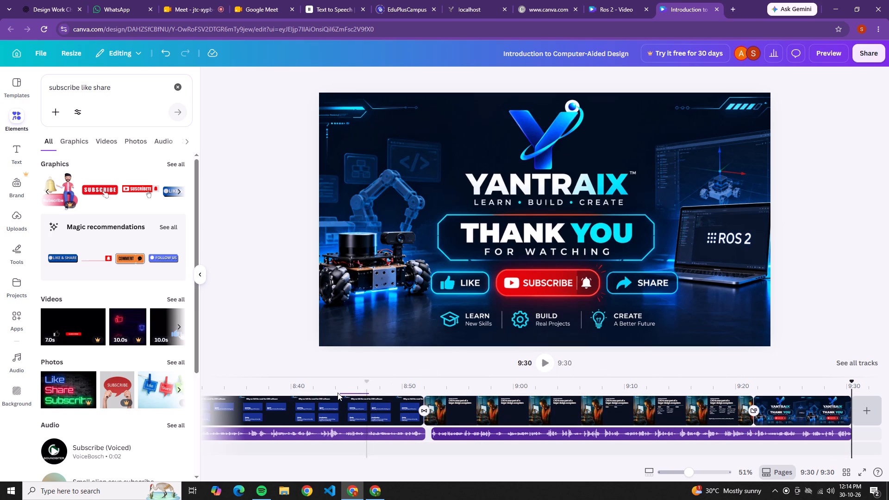
drag(338, 393, 302, 391)
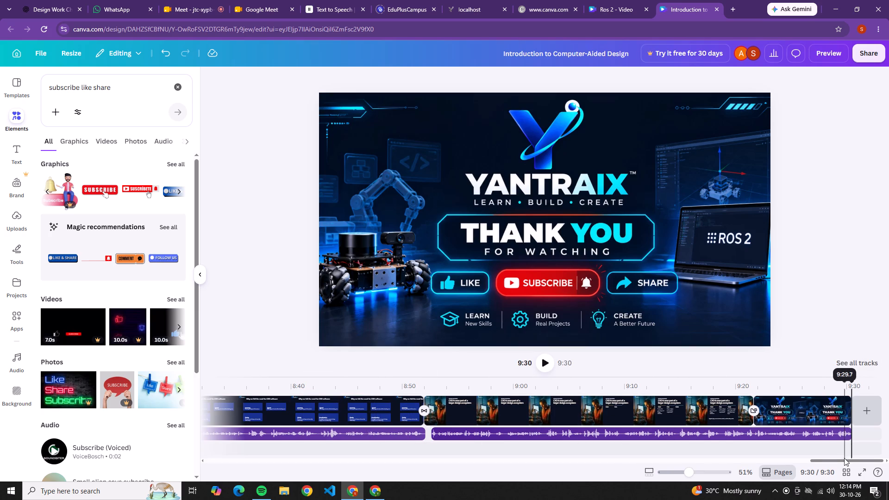
Delete the stray larger YANTRAIX logo and its frame behind the corner logo at the start of The Old Way slide, around 2:21.
drag(844, 461, 417, 423)
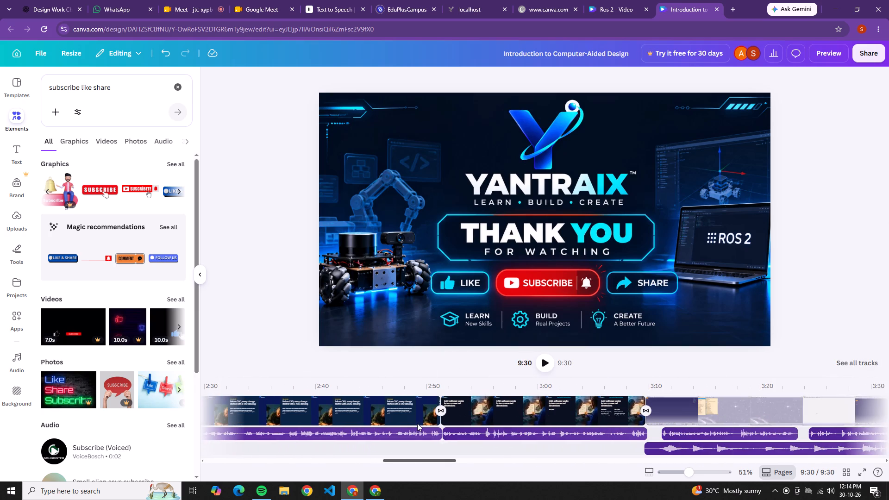
drag(417, 423, 395, 421)
click(431, 391)
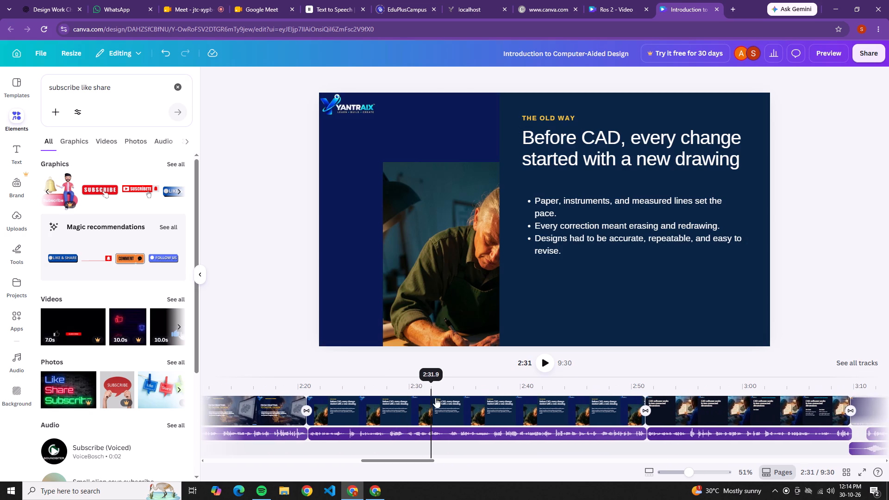
click(309, 380)
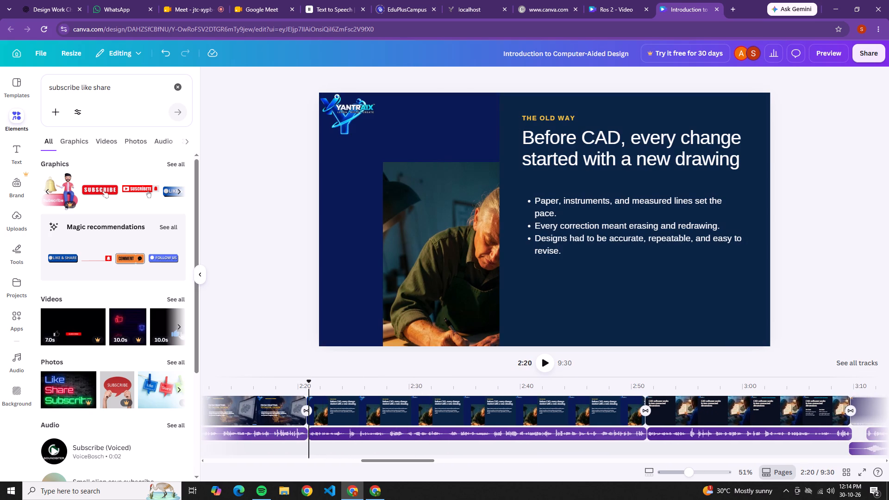
click(304, 380)
click(301, 382)
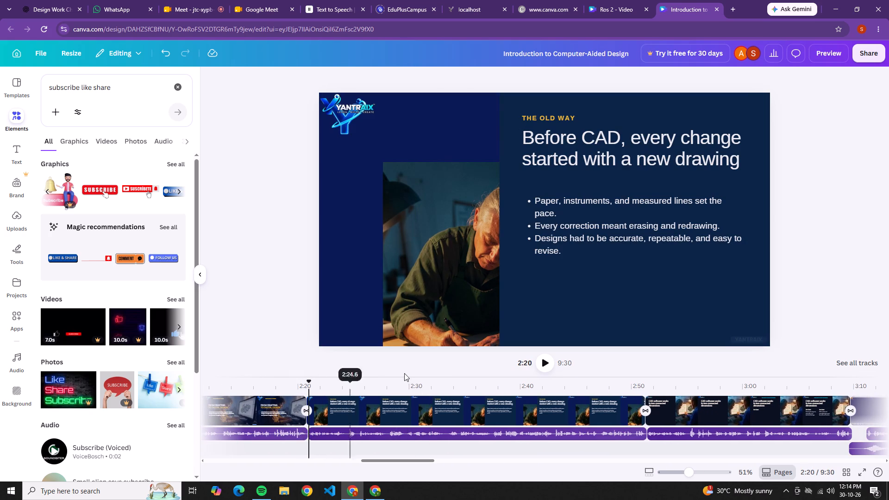
click(535, 356)
click(542, 361)
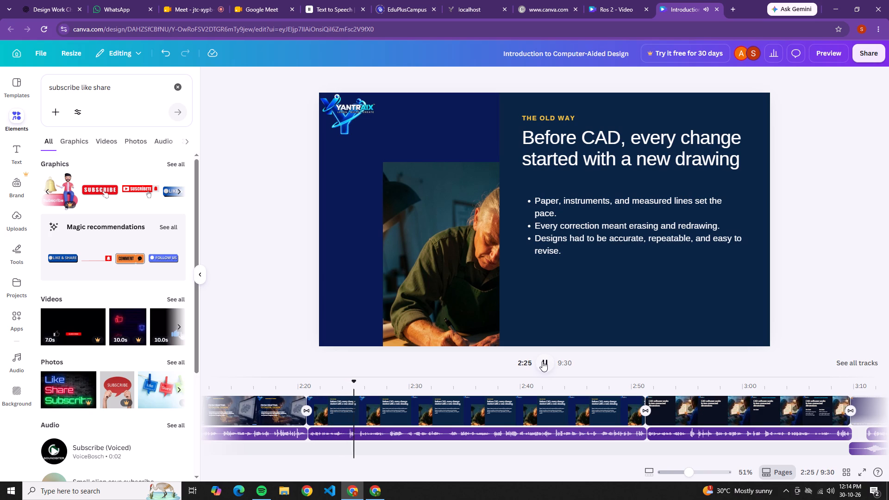
click(344, 123)
click(319, 394)
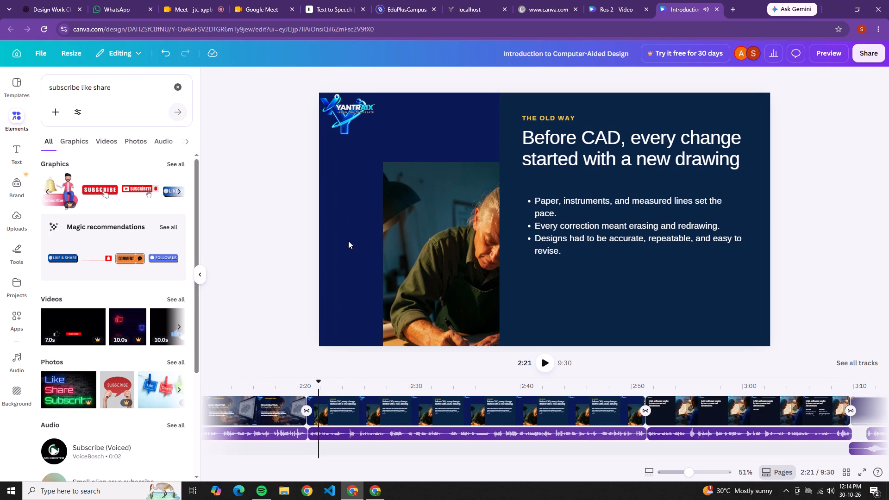
click(348, 126)
key(Delete)
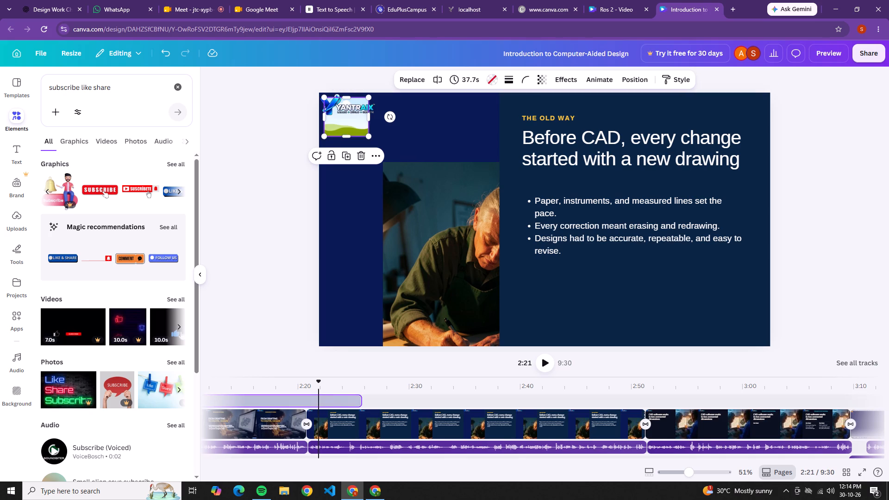
key(Delete)
Move the drafting man photo to fill the left part of The Old Way slide, and play the video from 2:19 to check it.
drag(417, 241, 358, 191)
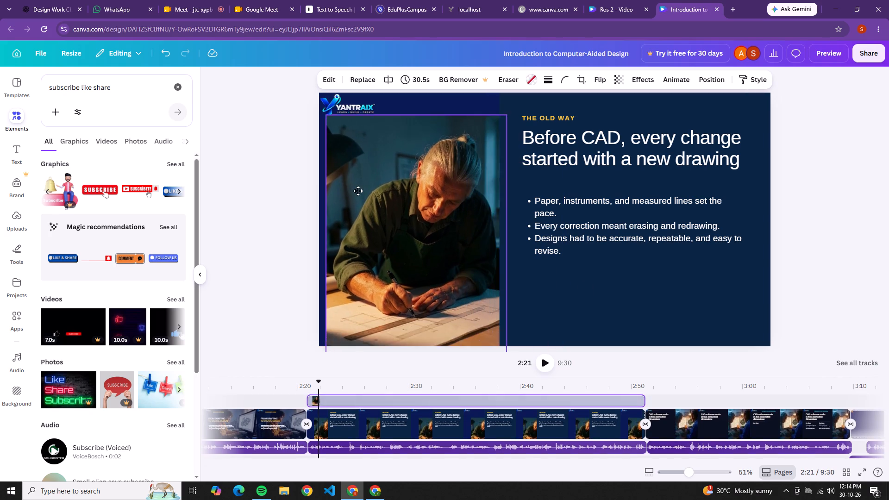
drag(358, 191, 353, 172)
click(245, 269)
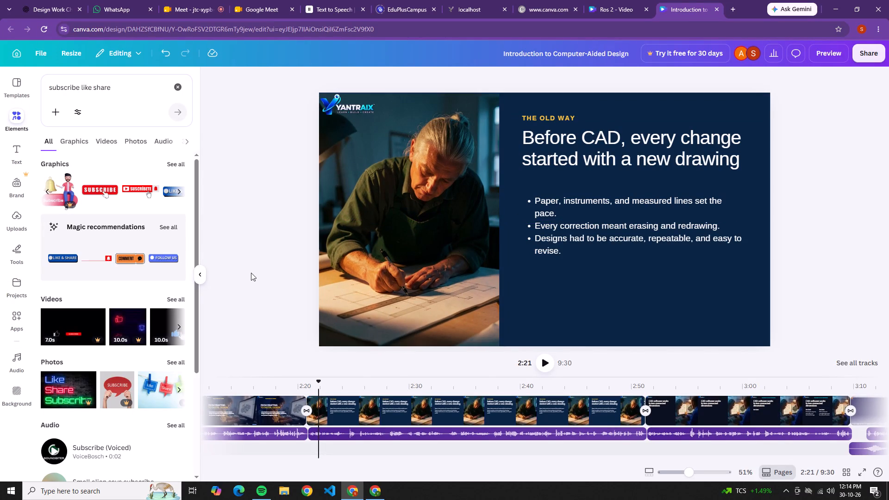
click(297, 386)
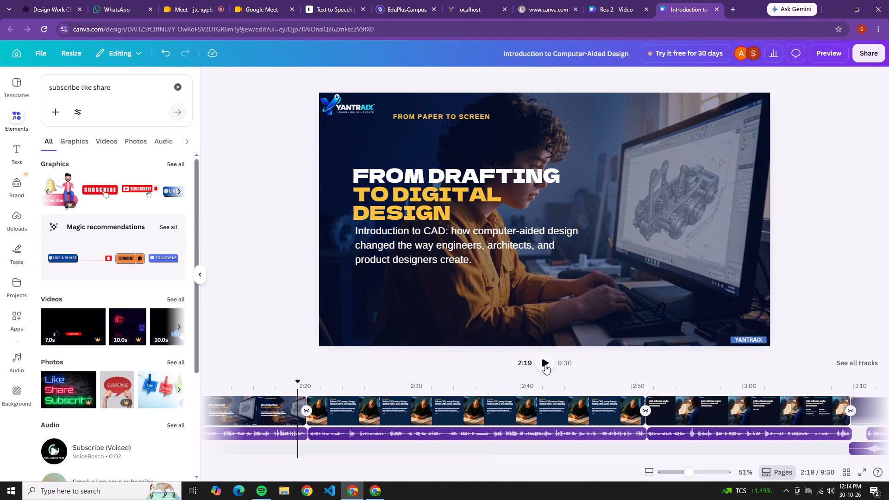
click(545, 361)
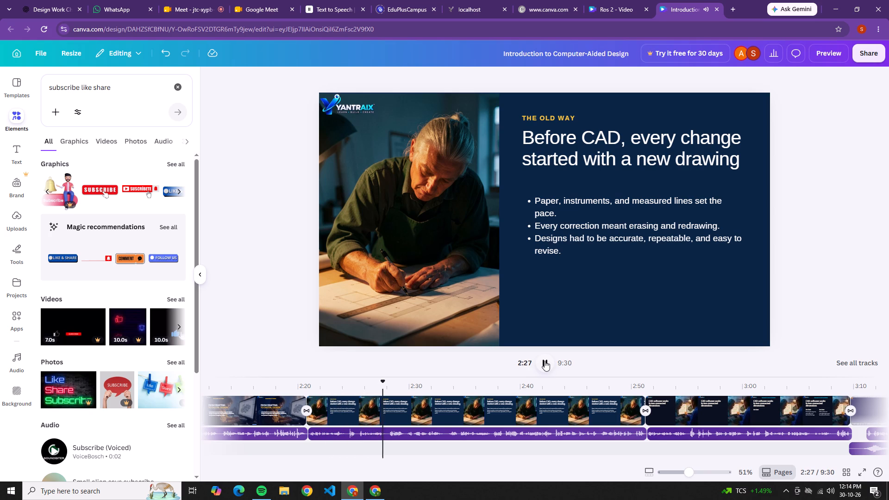
click(545, 361)
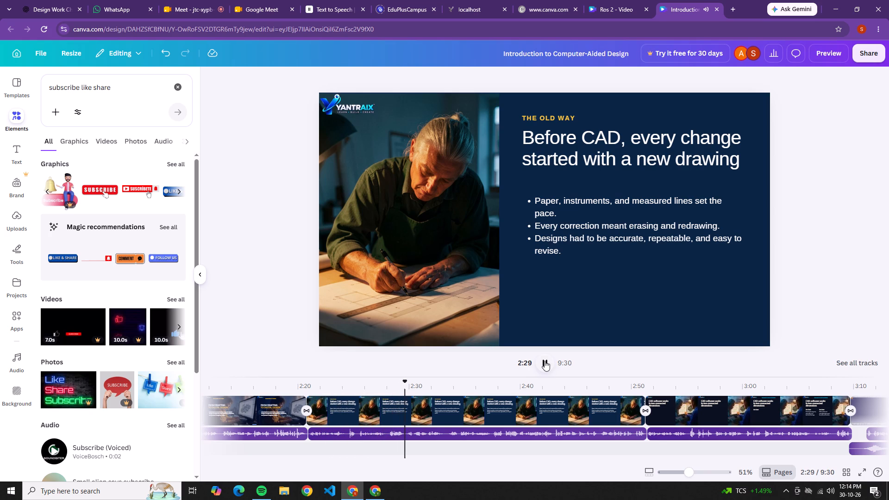
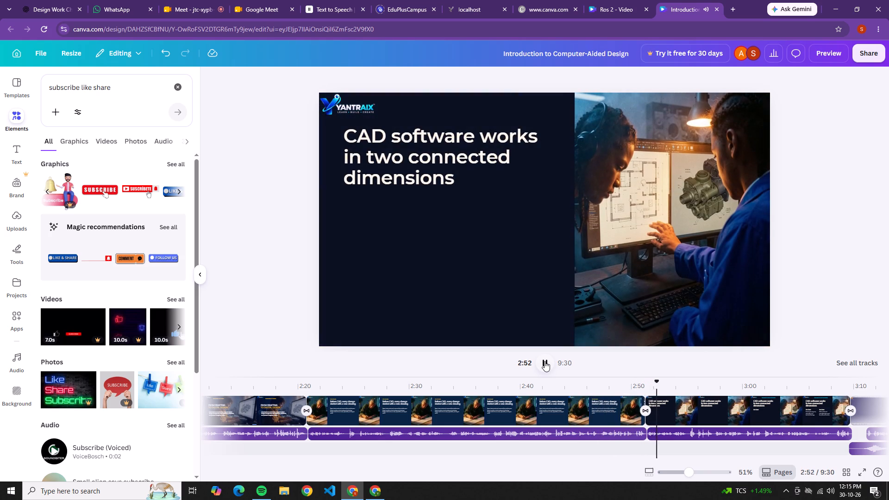
Play the video from about 2:20, then recolour the panel behind The Old Way slide's text to dark blue #0b1020.
click(297, 382)
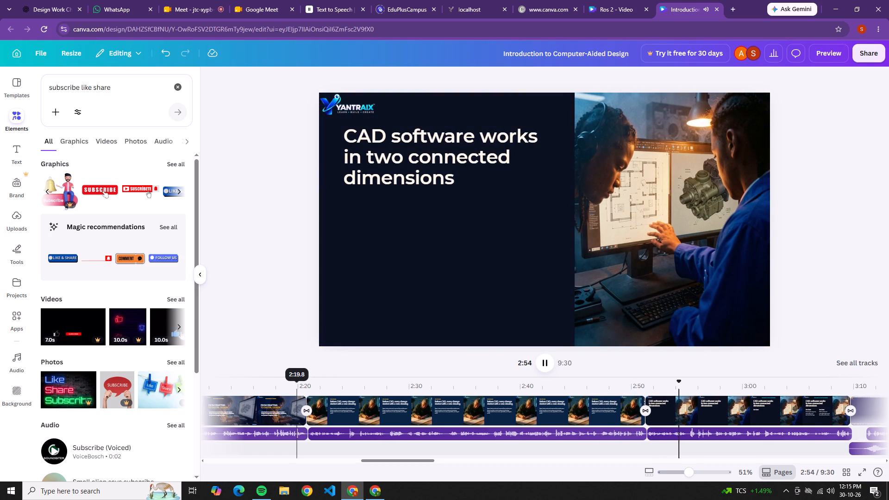
click(547, 362)
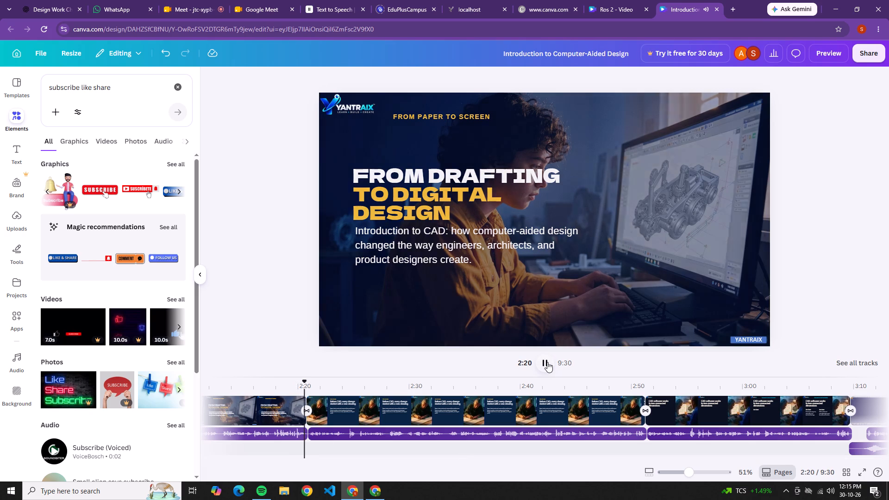
click(547, 362)
click(547, 362)
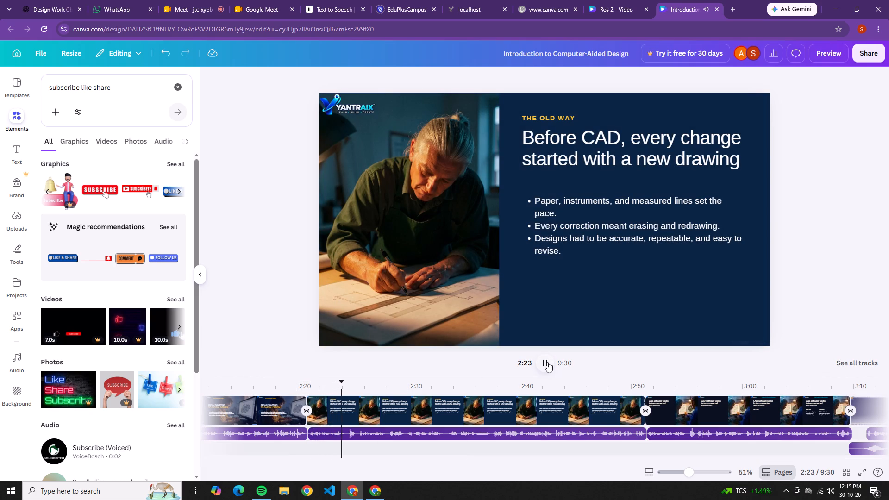
click(547, 362)
click(601, 311)
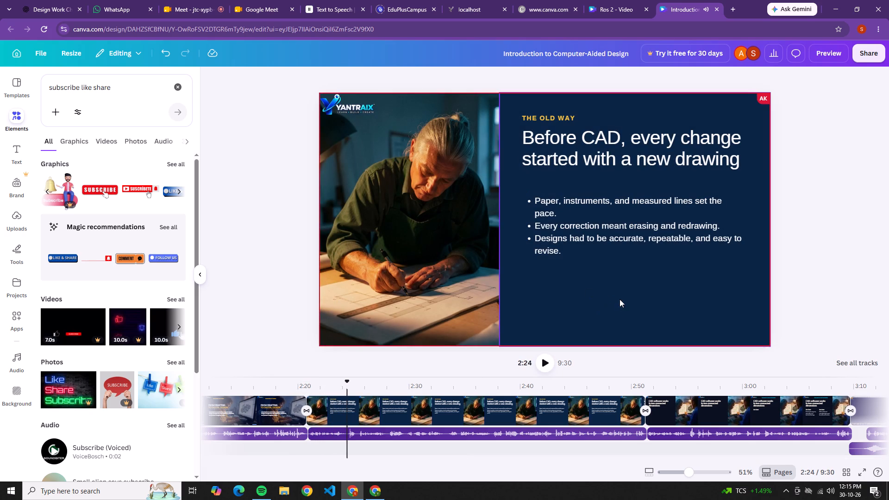
click(636, 244)
click(652, 300)
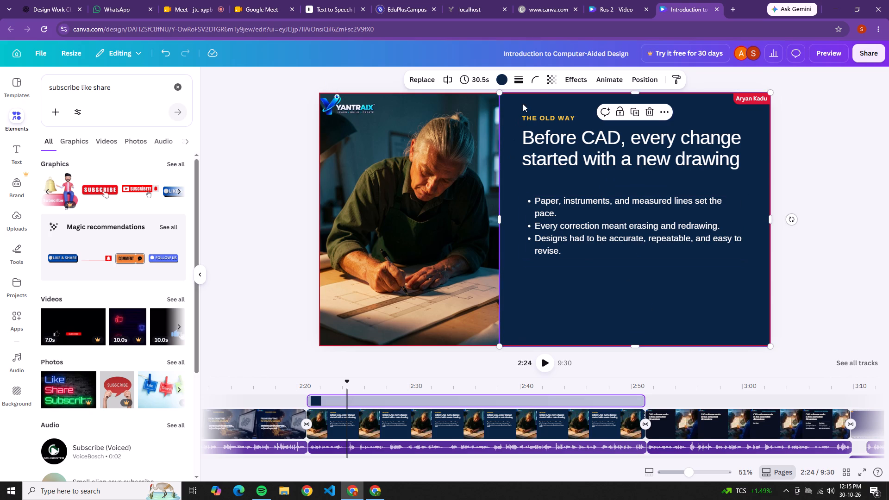
click(503, 86)
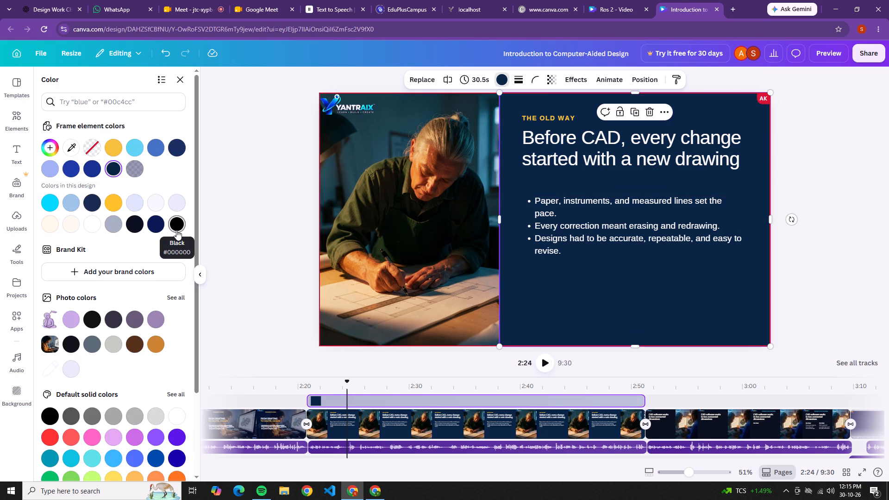
click(142, 220)
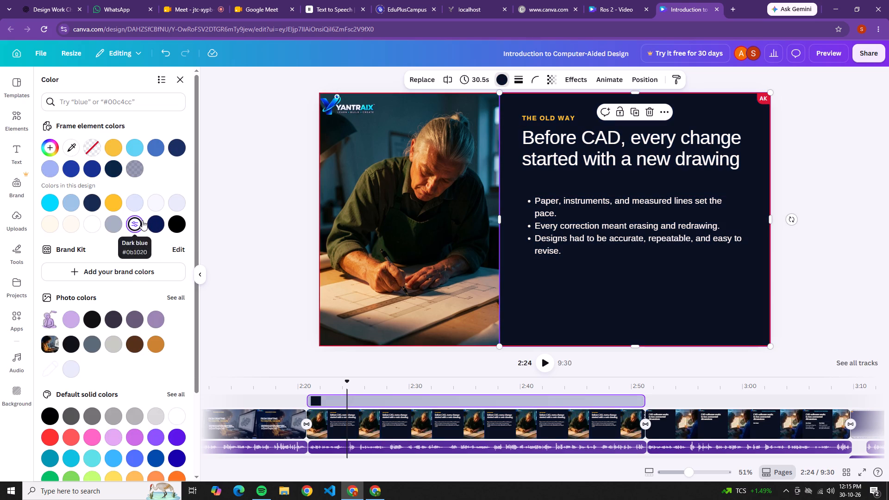
click(843, 210)
Set the "Before CAD, every change started with a new drawing" heading to Montserrat SemiBold.
click(684, 149)
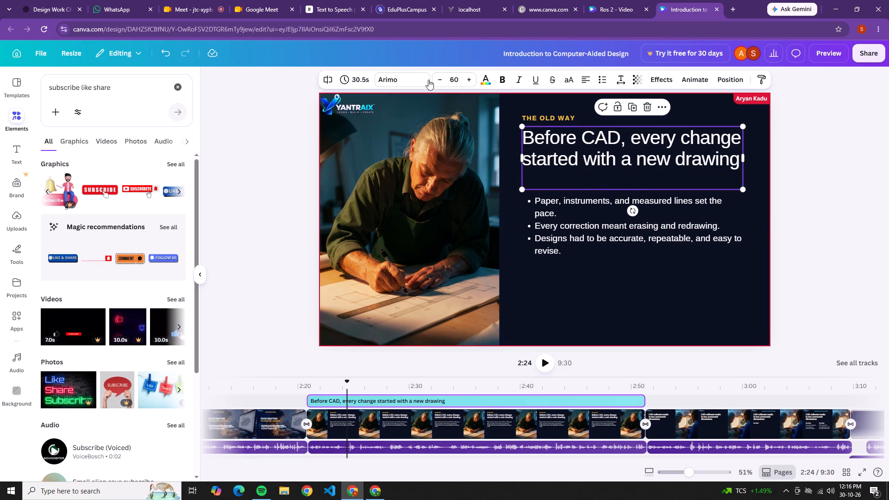
click(416, 75)
click(49, 282)
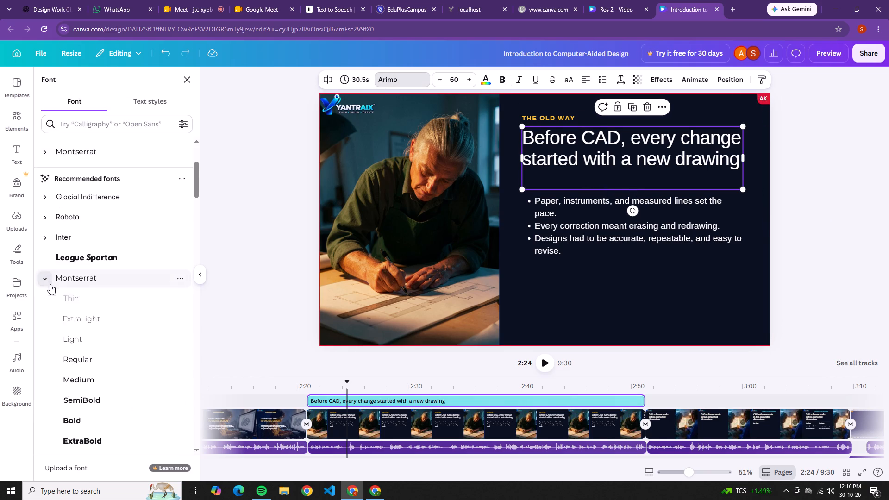
click(69, 397)
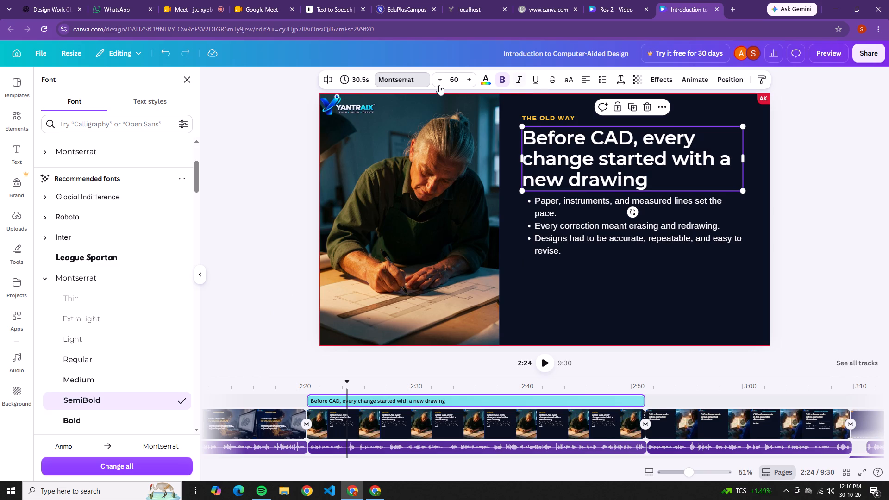
click(487, 84)
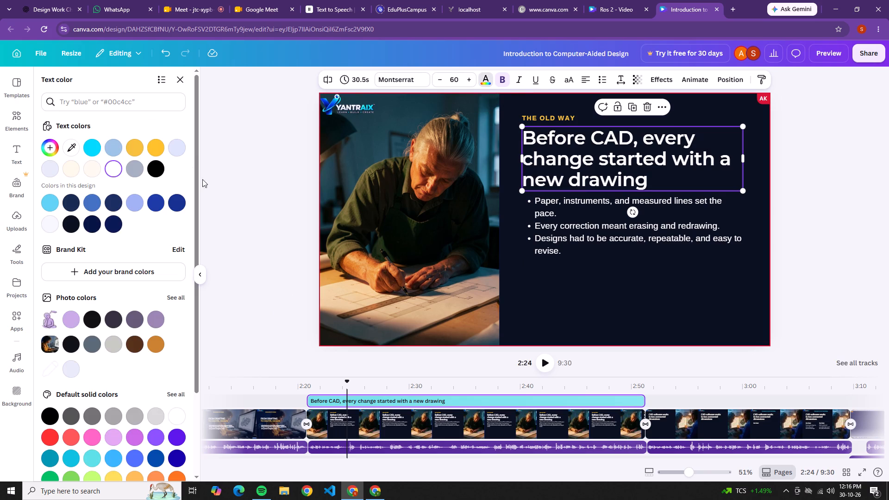
click(228, 274)
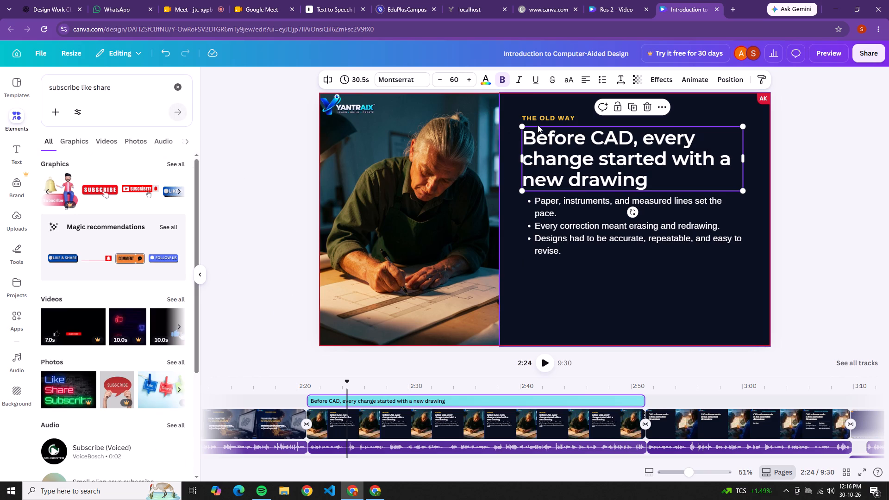
Recolour the THE OLD WAY label to bright cyan and set its font to Montserrat Bold.
click(538, 120)
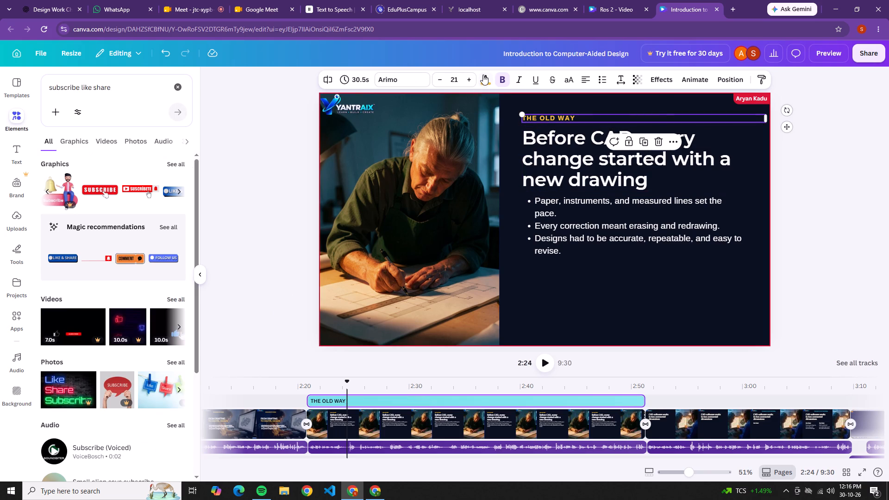
click(486, 74)
click(115, 153)
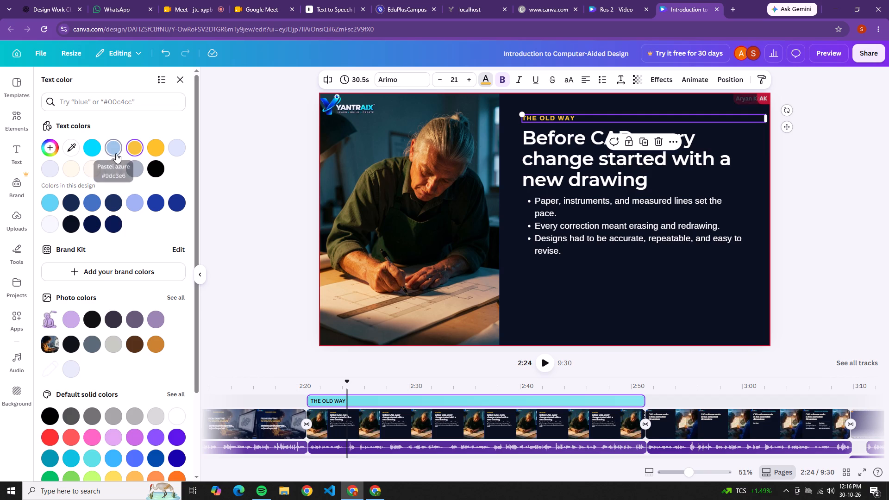
click(94, 147)
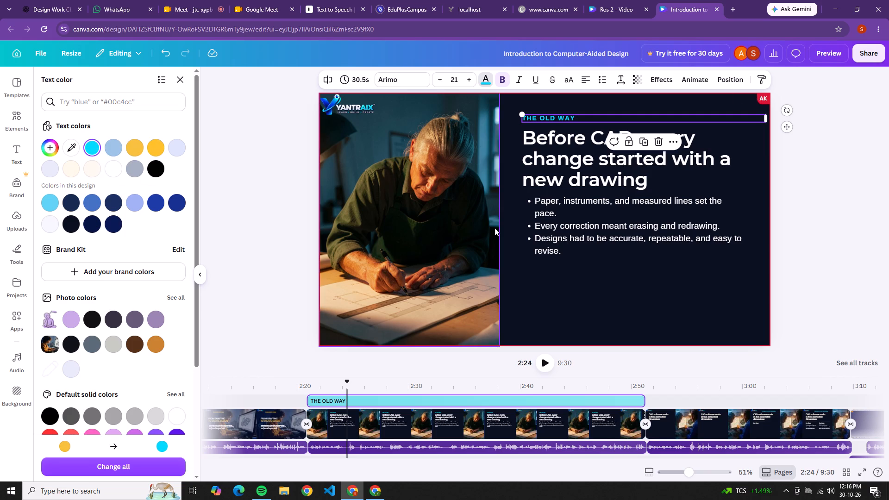
click(393, 77)
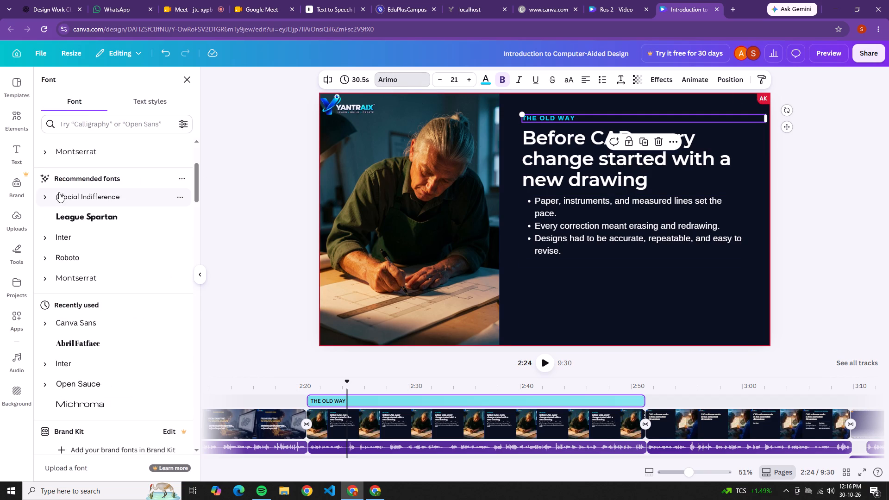
click(62, 281)
click(45, 282)
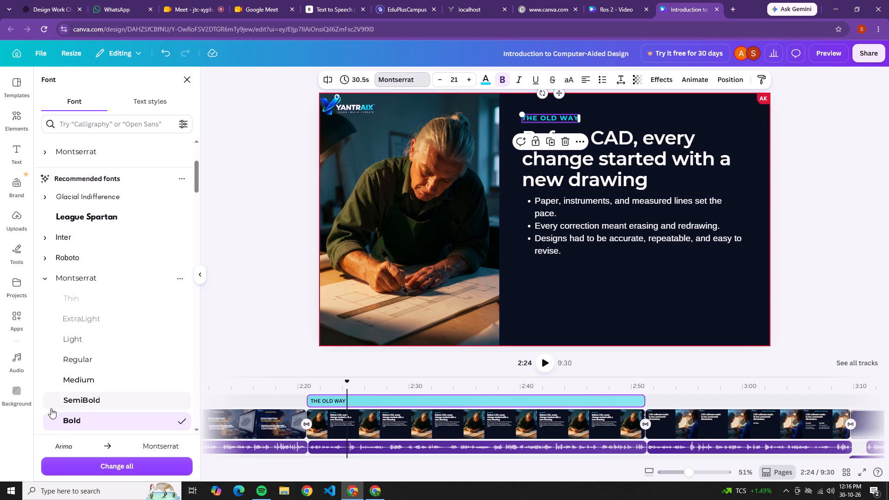
click(855, 230)
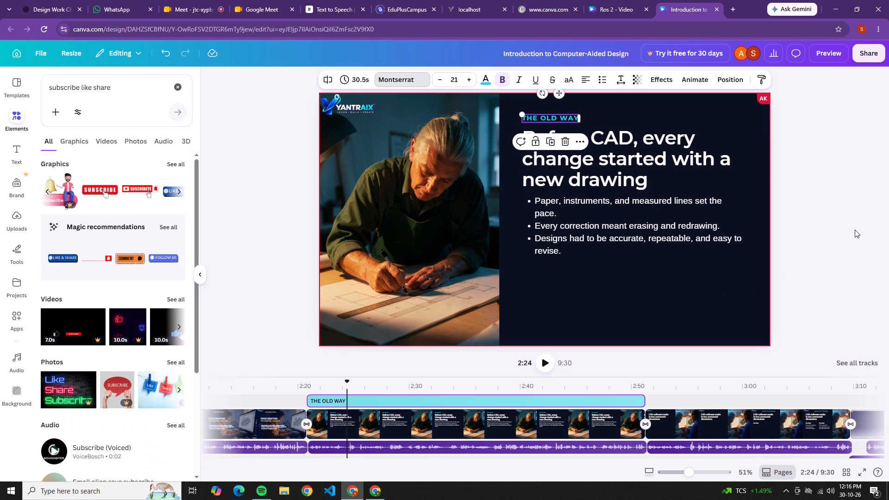
click(855, 230)
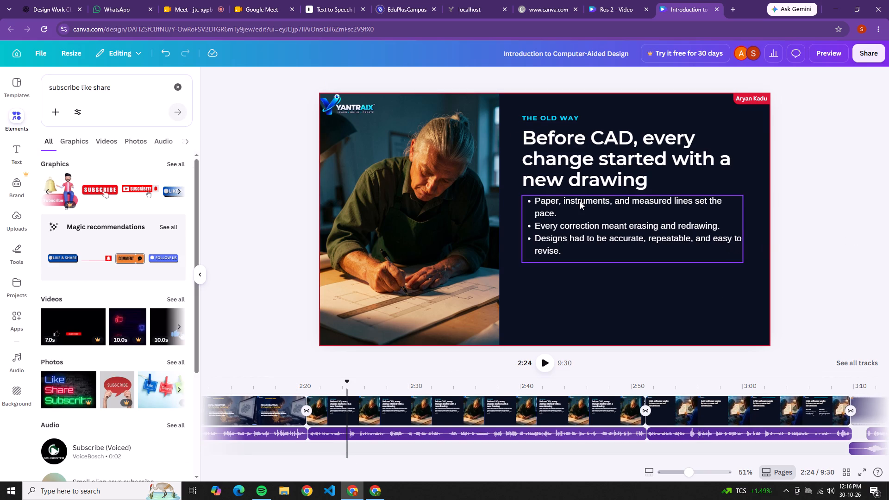
Move the bullet list slightly down to leave a gap below the heading, keeping it left-aligned with the heading.
click(571, 218)
drag(571, 221, 570, 225)
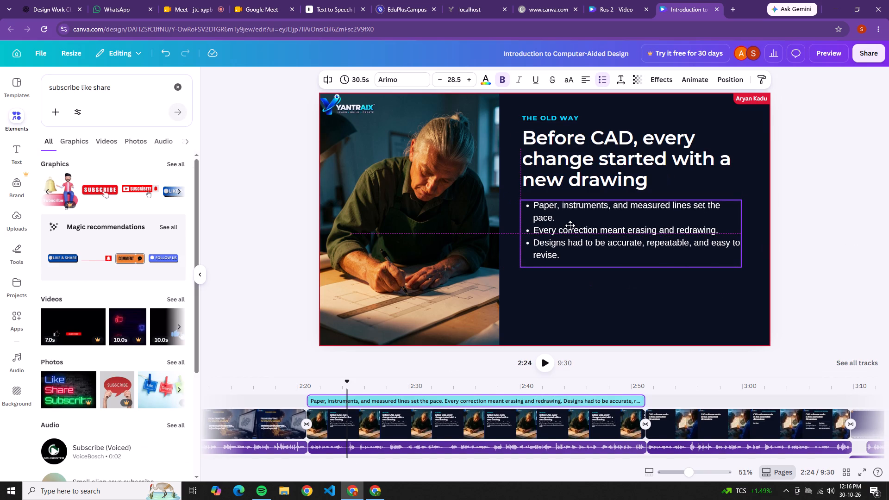
drag(570, 225, 572, 225)
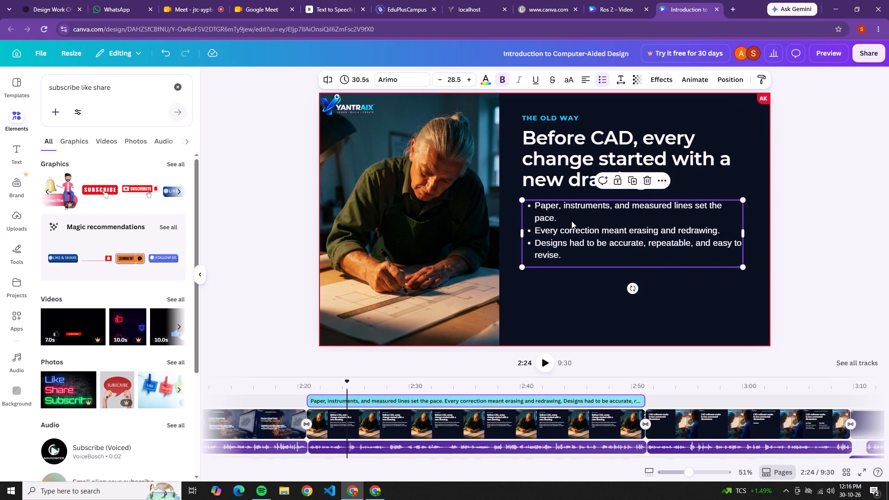
Set the bullet list to Montserrat Medium in light blue #f4f6fc and nudge it slightly down and left.
click(420, 73)
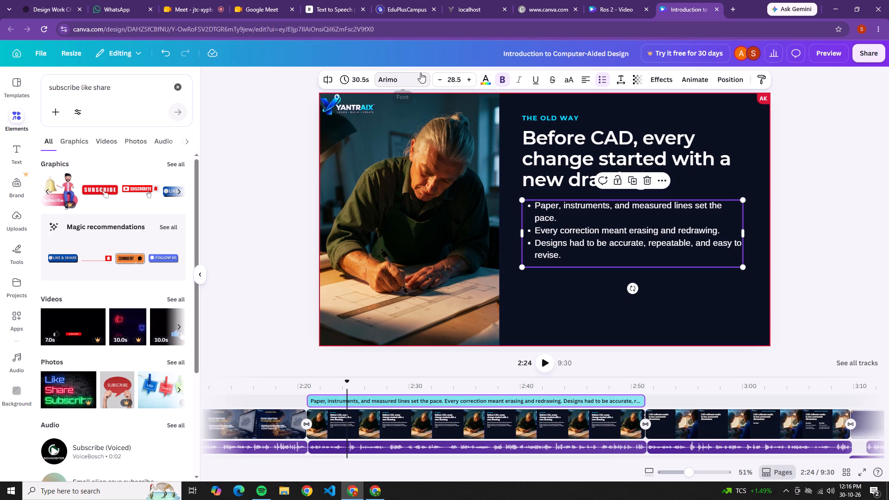
click(42, 282)
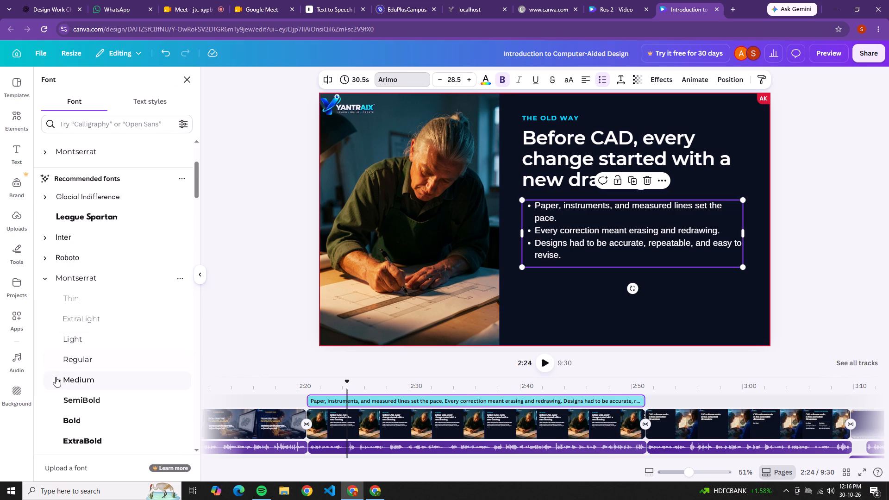
click(57, 381)
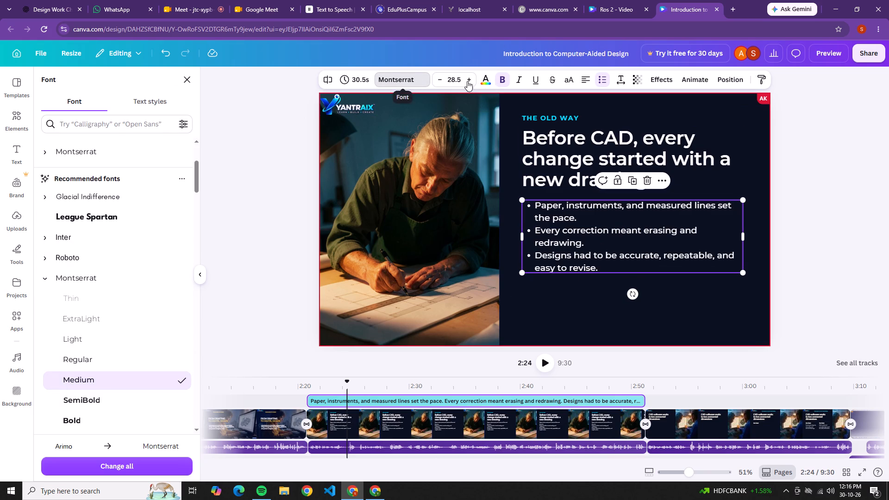
click(487, 78)
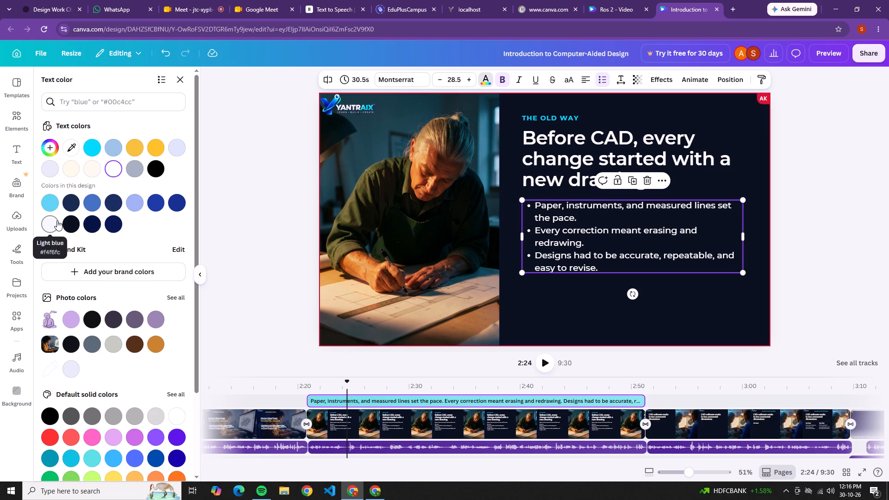
click(44, 227)
click(219, 223)
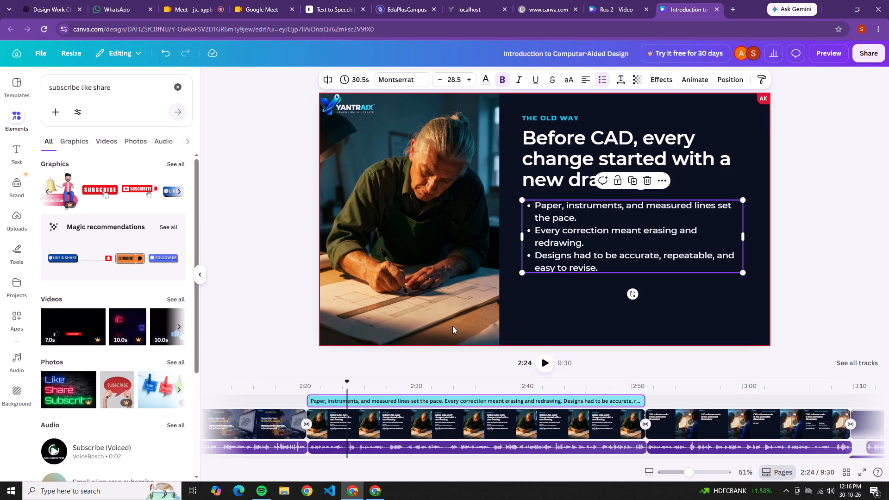
click(572, 312)
click(572, 259)
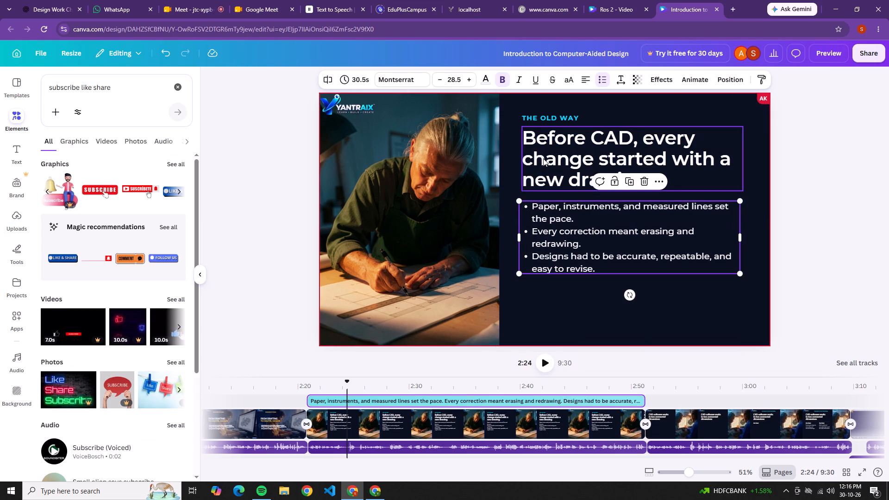
Apply the Pan animation to The Old Way slide's panel, bullet list, heading, label and drafting man photo together.
click(669, 313)
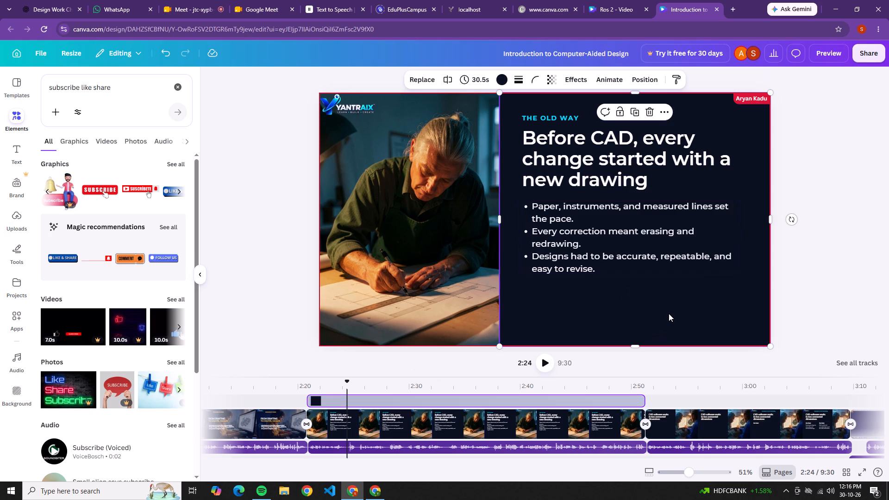
shift+click(612, 266)
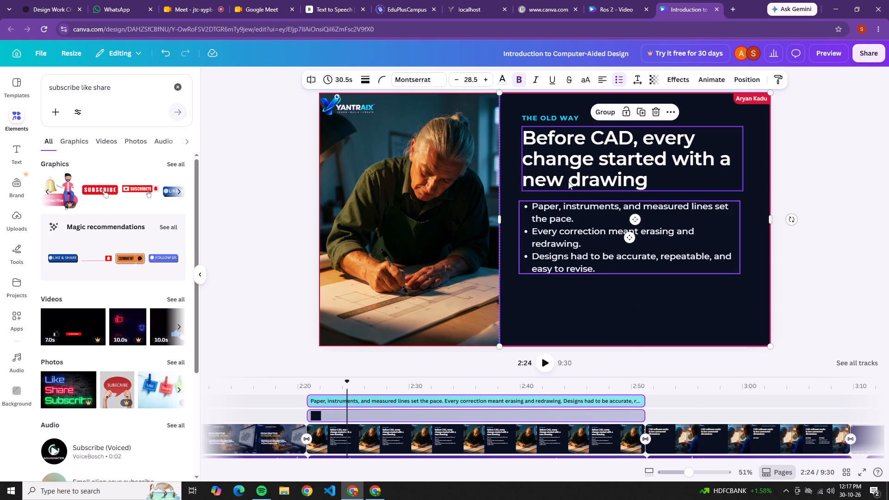
shift+click(568, 181)
shift+click(550, 120)
shift+click(442, 158)
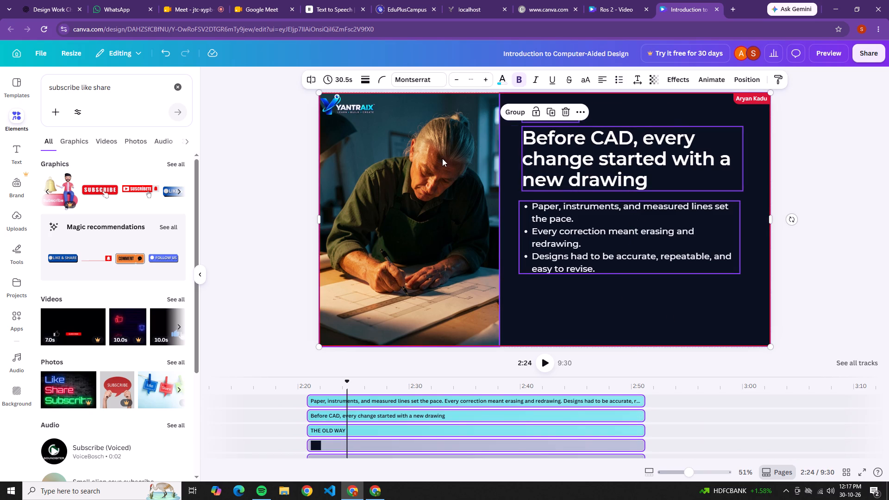
click(697, 78)
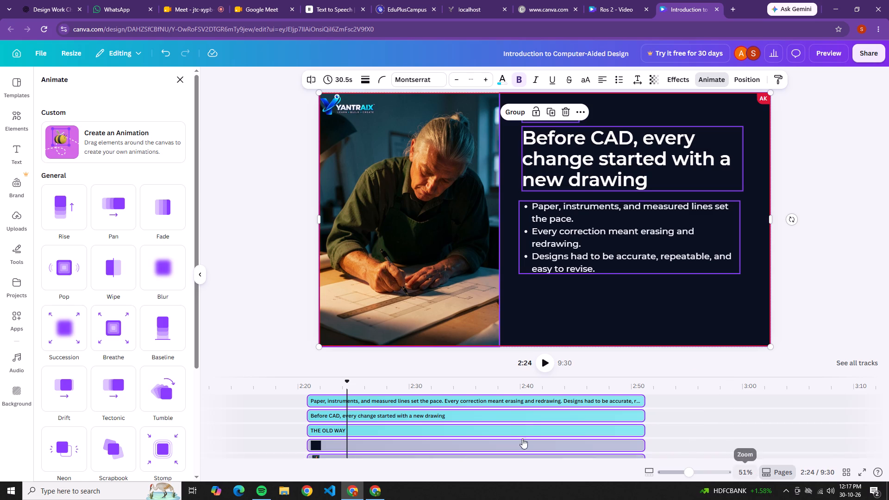
click(110, 217)
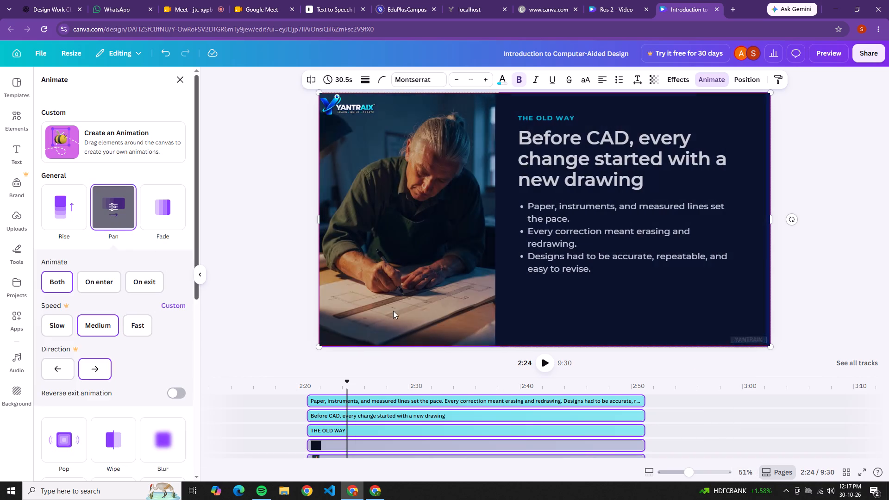
click(841, 277)
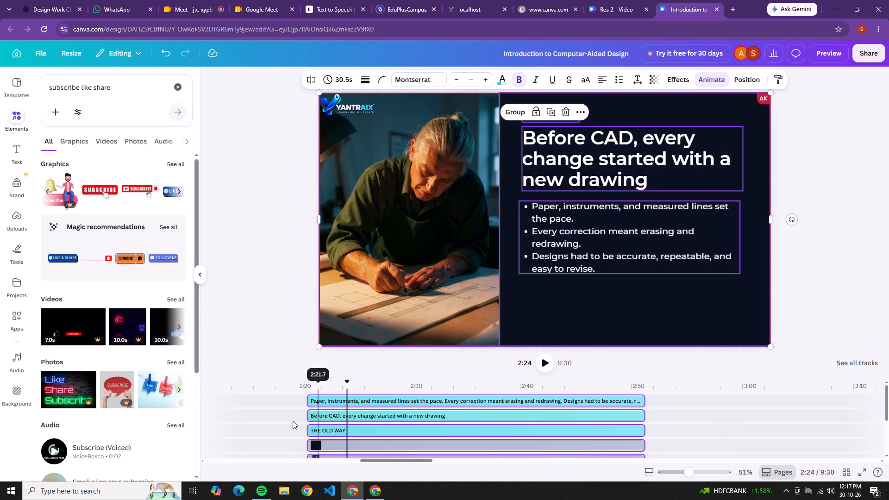
click(302, 403)
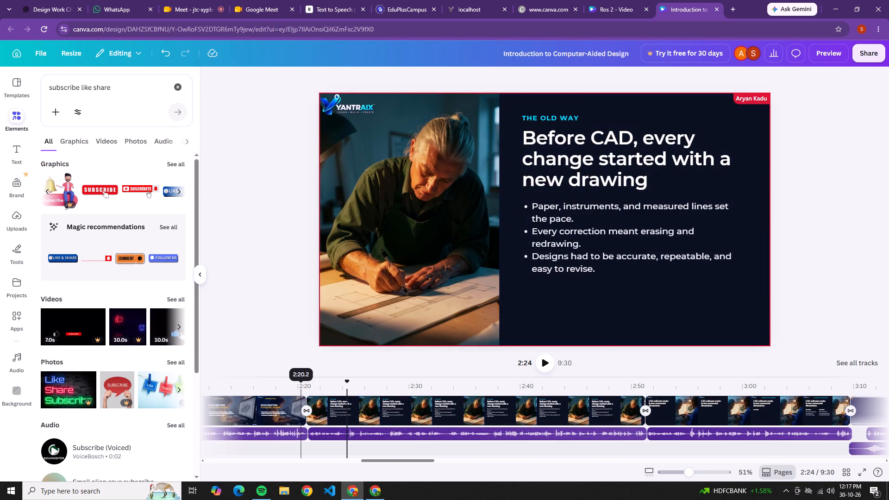
Play back The Old Way slide, the end of the dark question slide and the From Drafting to Digital Design slide to check animations and narration timing.
click(301, 391)
click(544, 364)
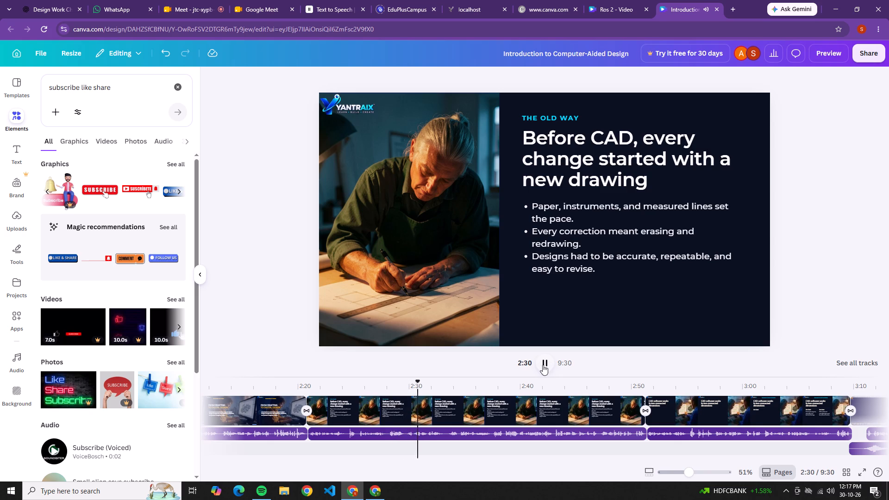
drag(431, 386, 213, 379)
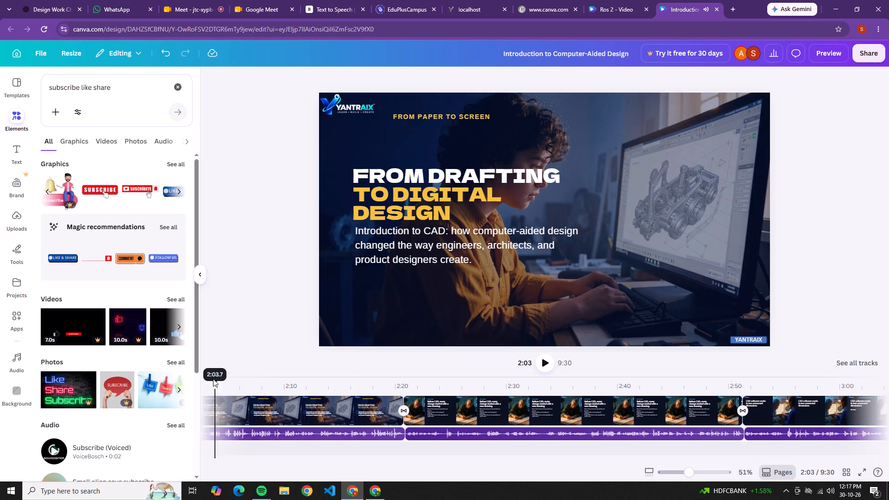
drag(213, 379, 327, 387)
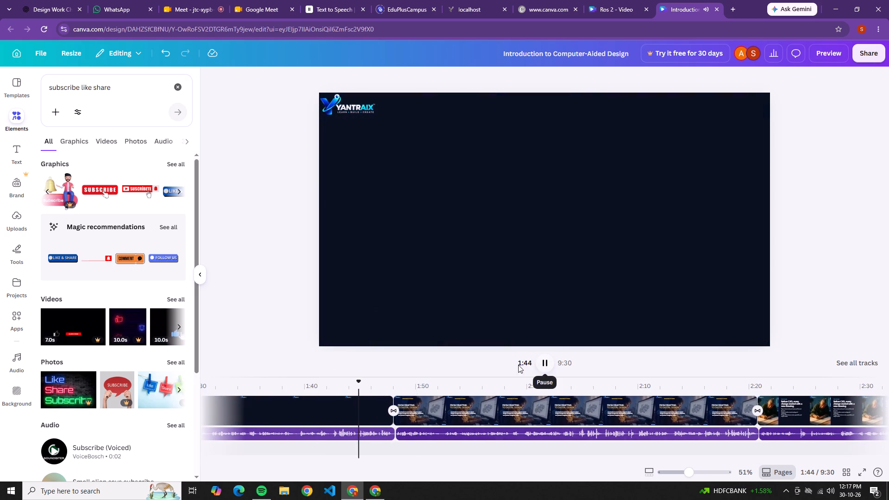
click(240, 400)
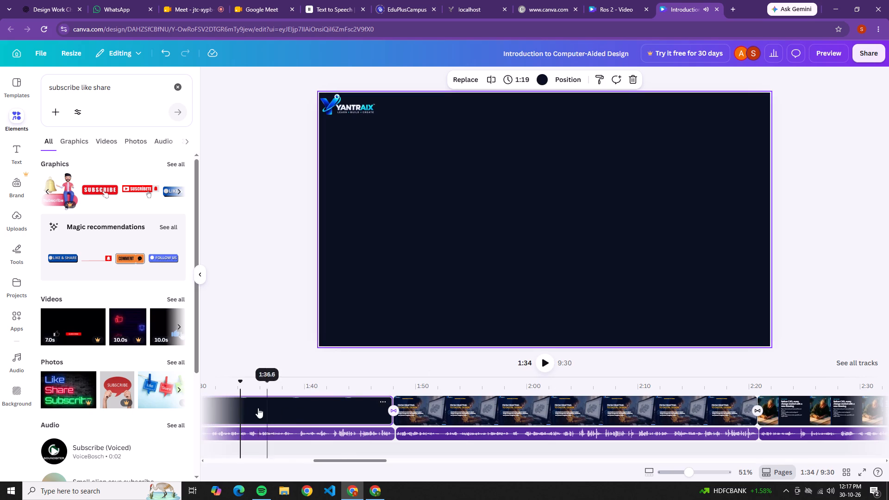
click(536, 363)
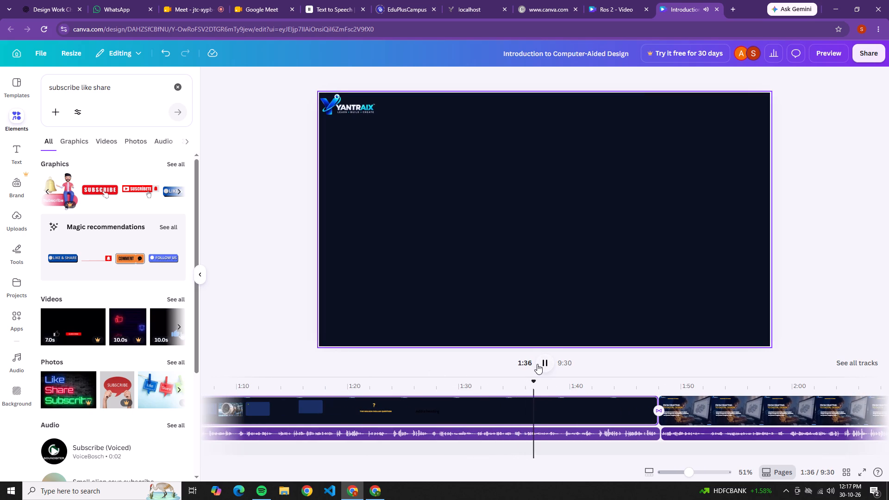
click(657, 386)
click(538, 360)
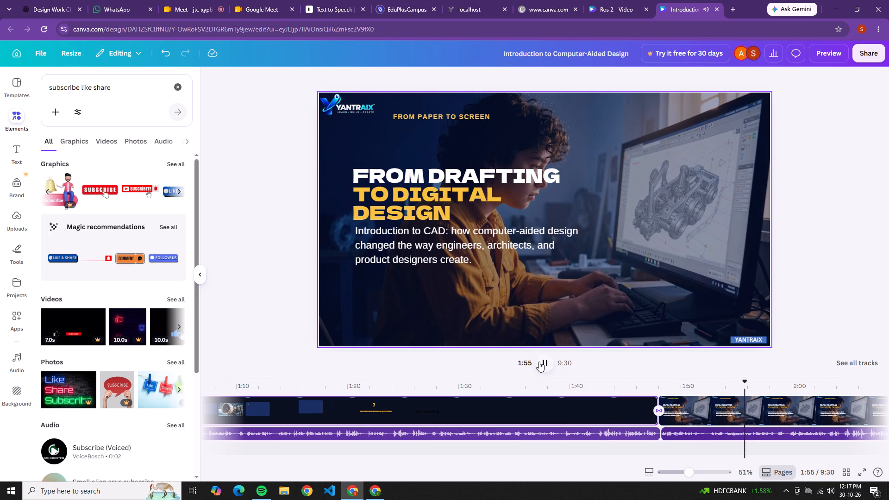
click(539, 362)
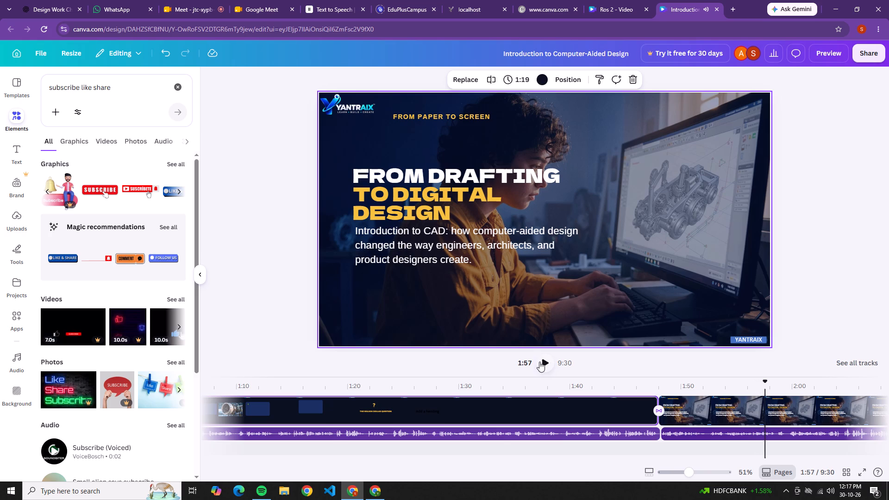
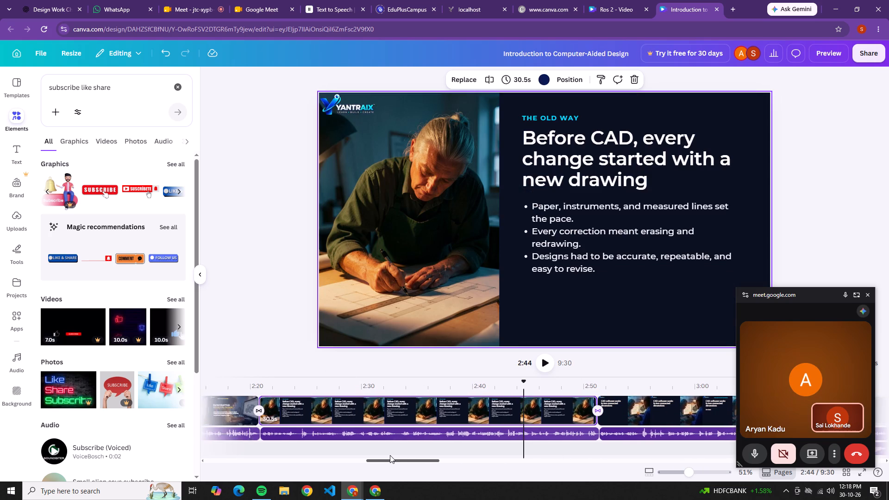
Replay the start of The Old Way slide and apply the Typewriter animation to its "Before CAD" heading.
drag(390, 455, 389, 454)
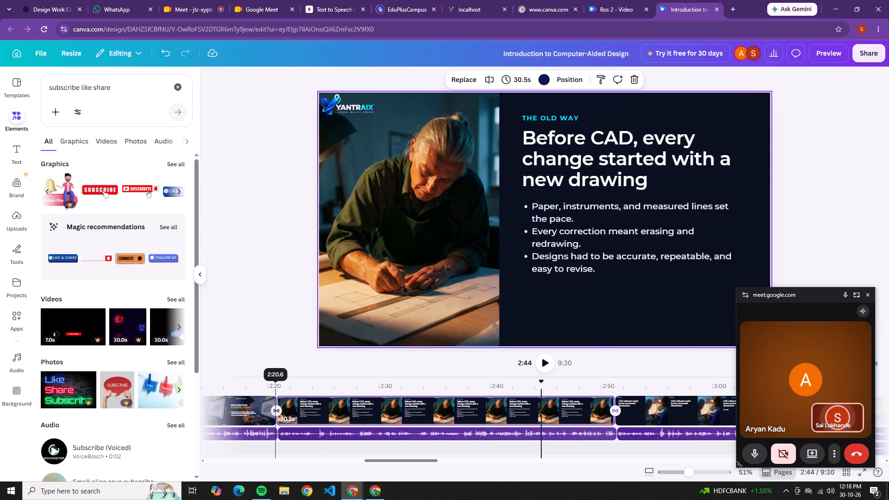
click(275, 385)
click(542, 364)
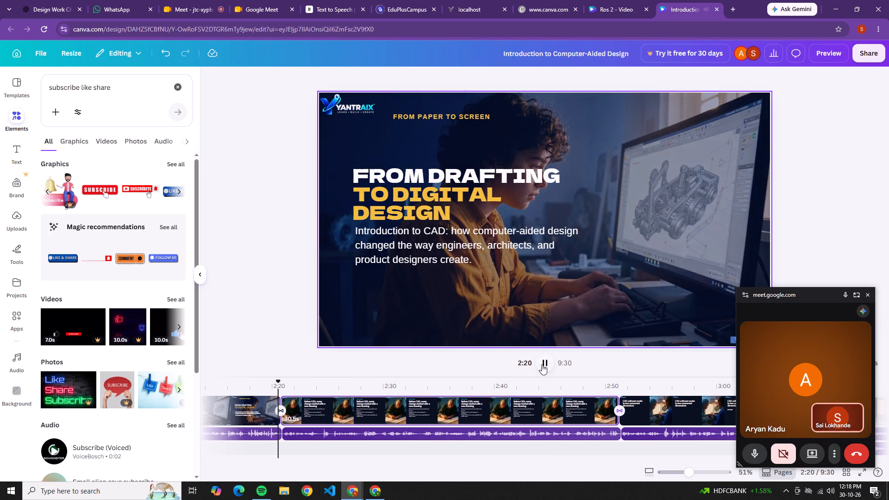
click(542, 364)
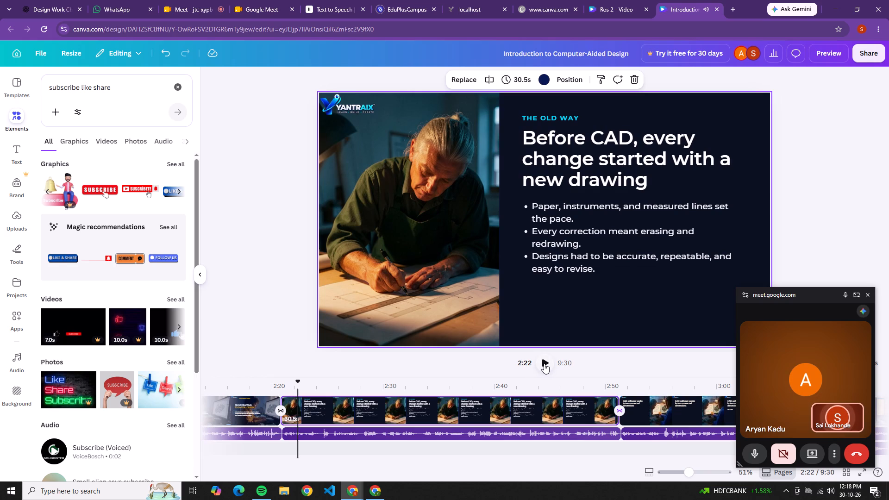
click(556, 166)
click(588, 149)
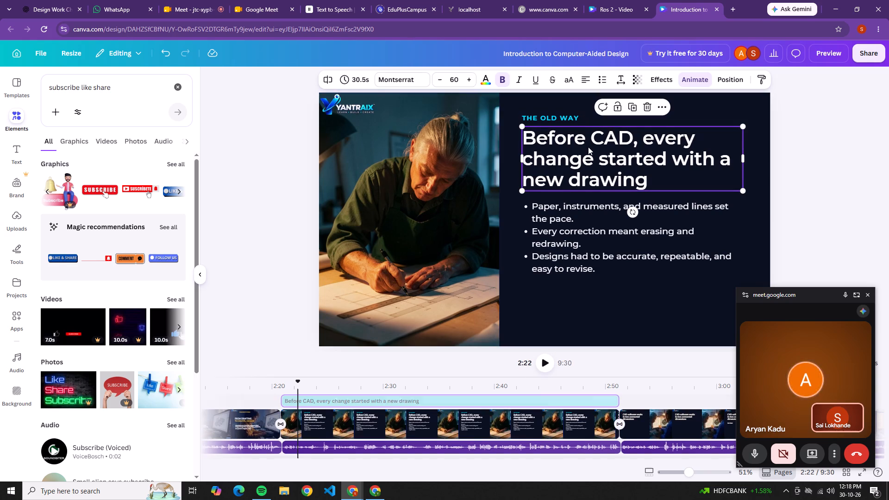
click(680, 75)
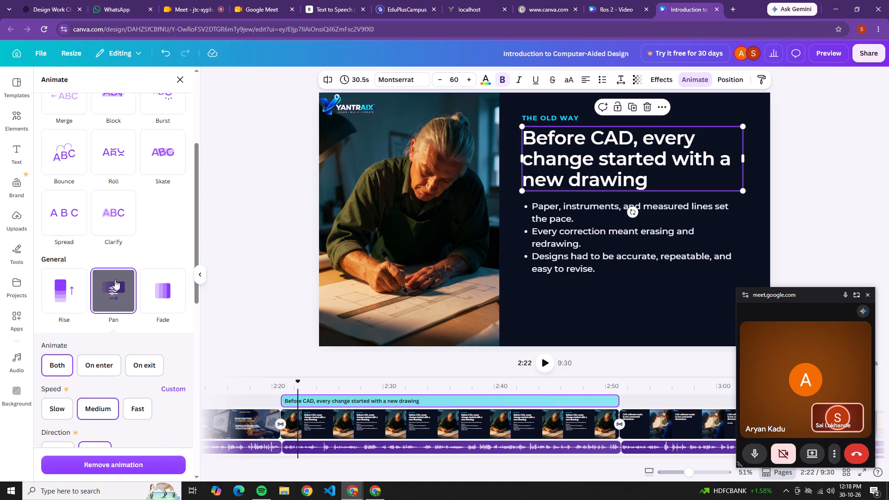
scroll(113, 274, up, 3)
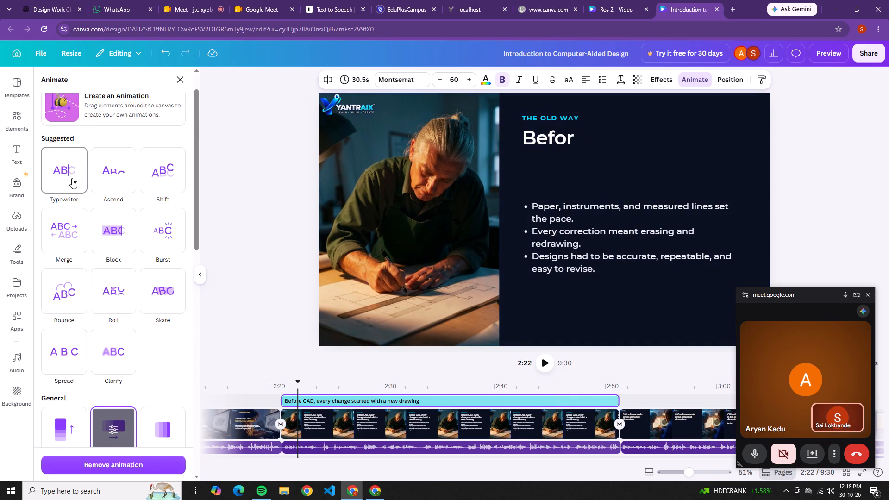
click(72, 178)
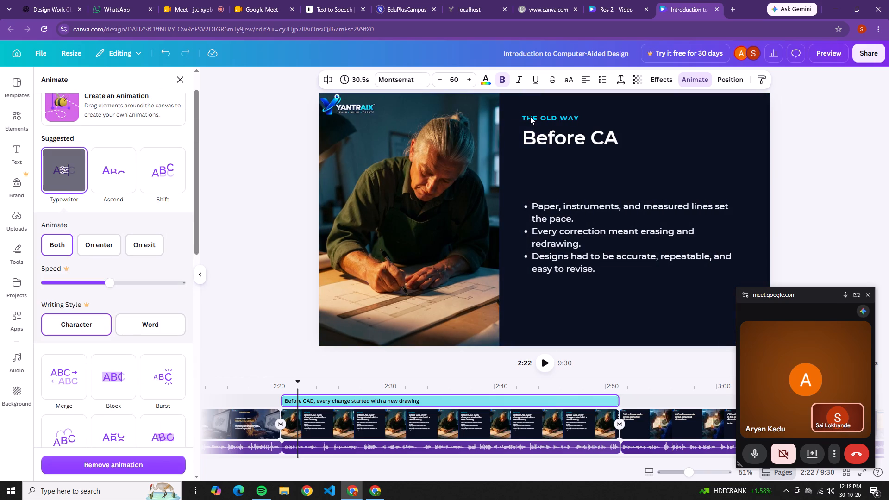
Try the Merge animation on THE OLD WAY label and settle on the Block animation for it.
click(531, 116)
click(531, 116)
scroll(50, 120, up, 2)
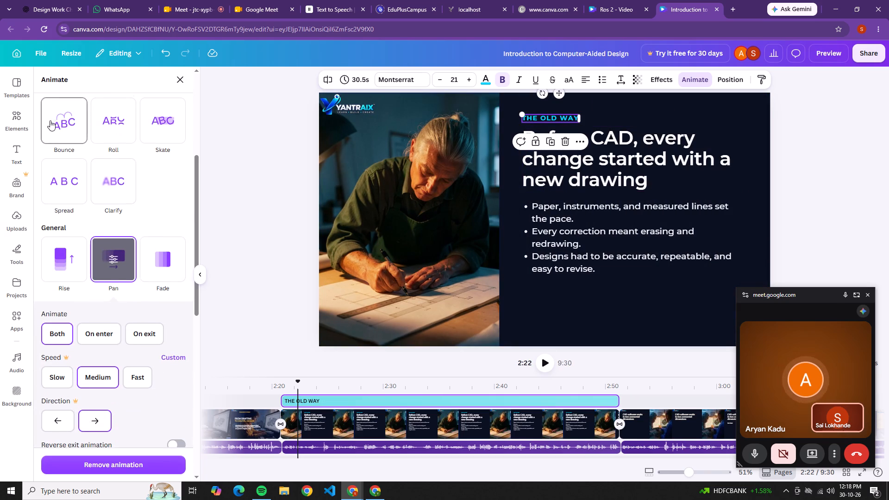
click(62, 149)
scroll(62, 149, up, 2)
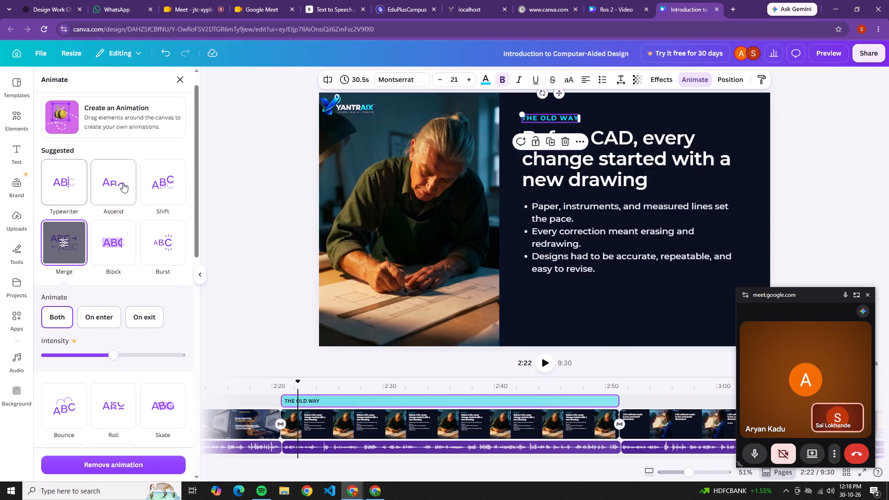
click(123, 247)
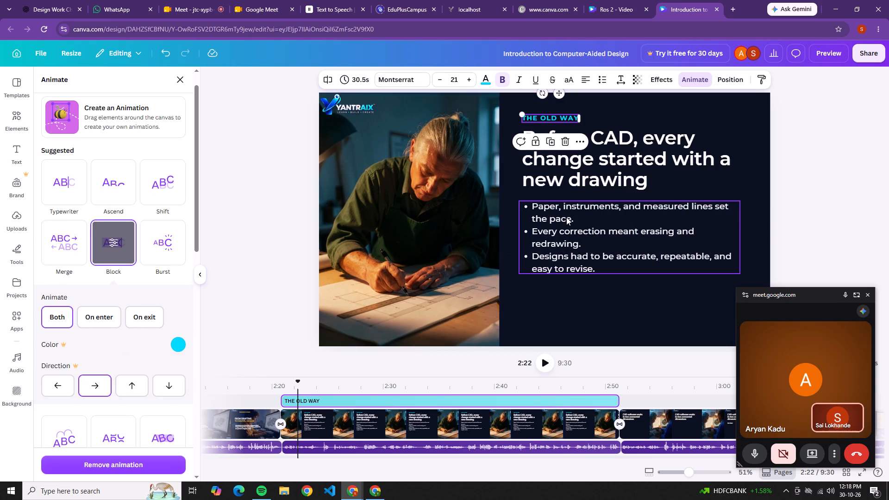
Apply the Merge animation to The Old Way slide's bullet list.
click(566, 217)
scroll(93, 222, up, 2)
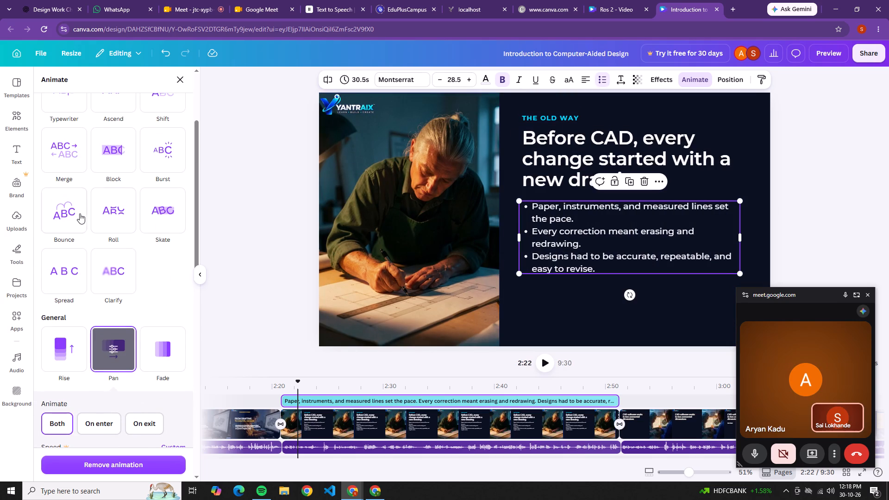
click(67, 155)
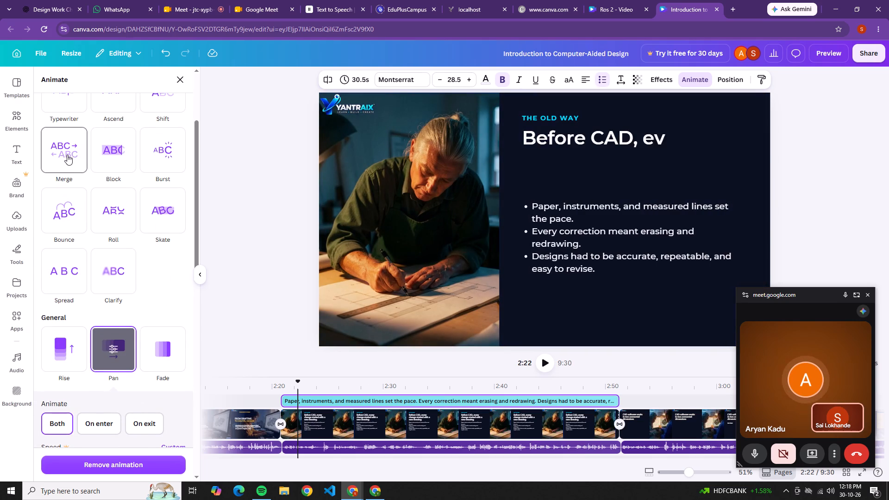
Play the slide to where the heading finishes and trim the bullet list to start there, about 2:27, lasting 23.4 s.
click(269, 391)
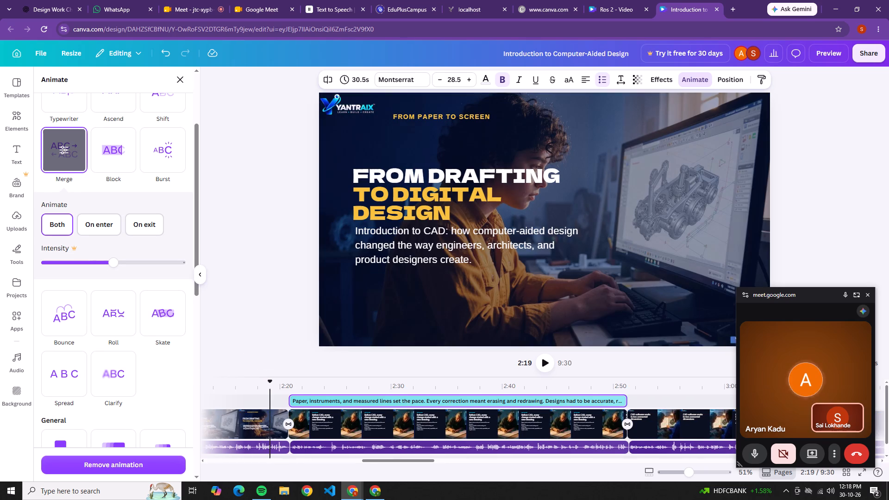
click(273, 391)
click(537, 364)
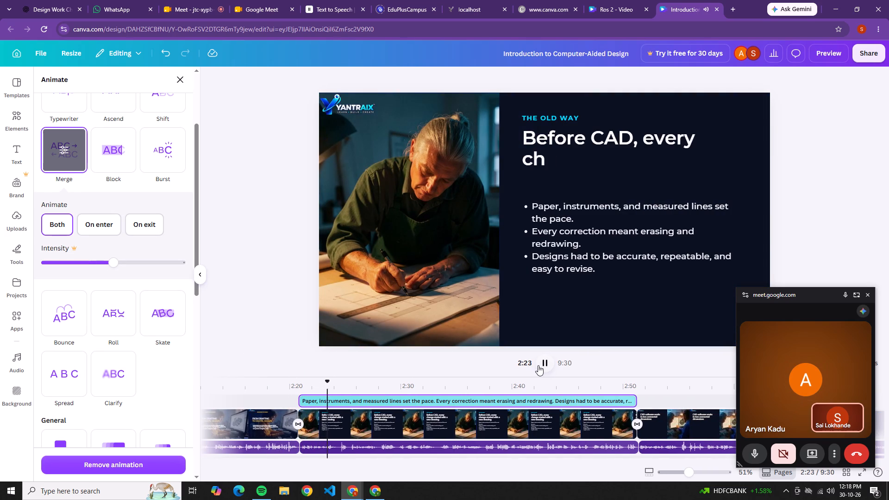
click(538, 366)
click(538, 366)
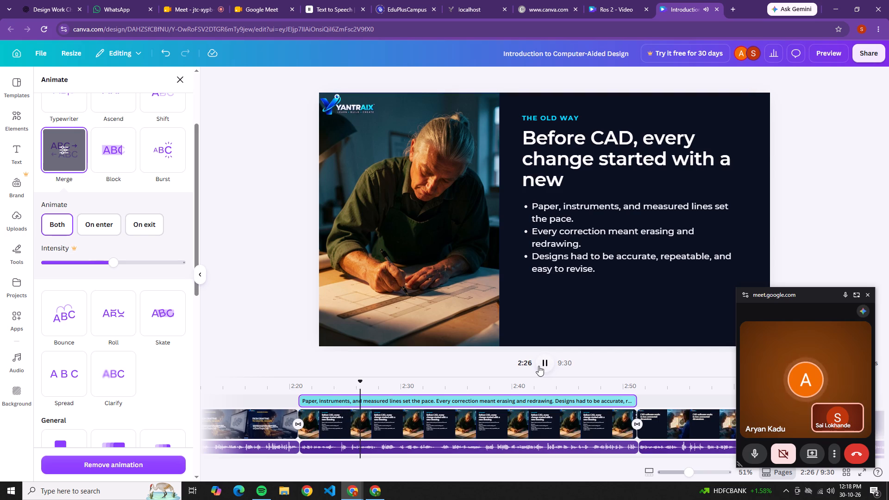
click(538, 366)
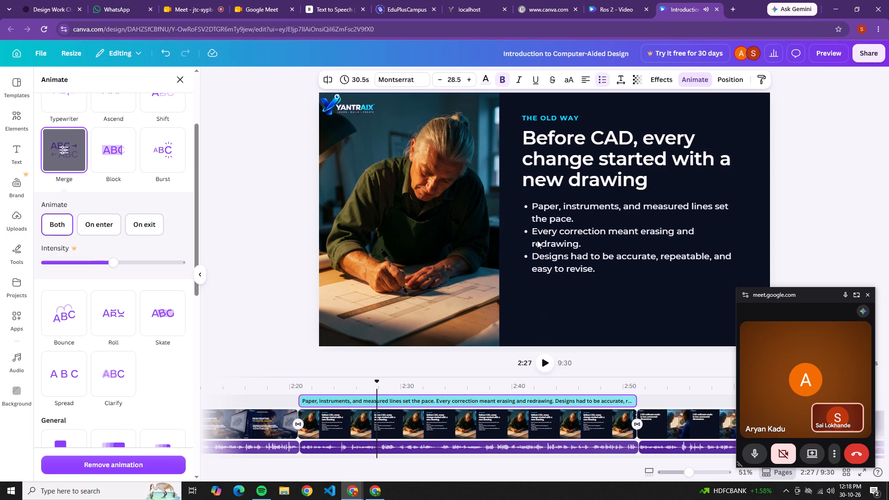
click(537, 240)
click(538, 241)
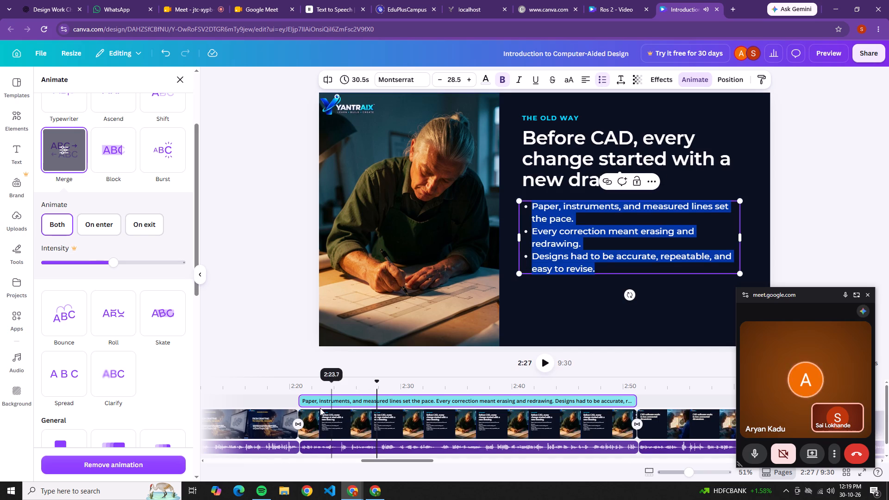
drag(304, 397, 380, 400)
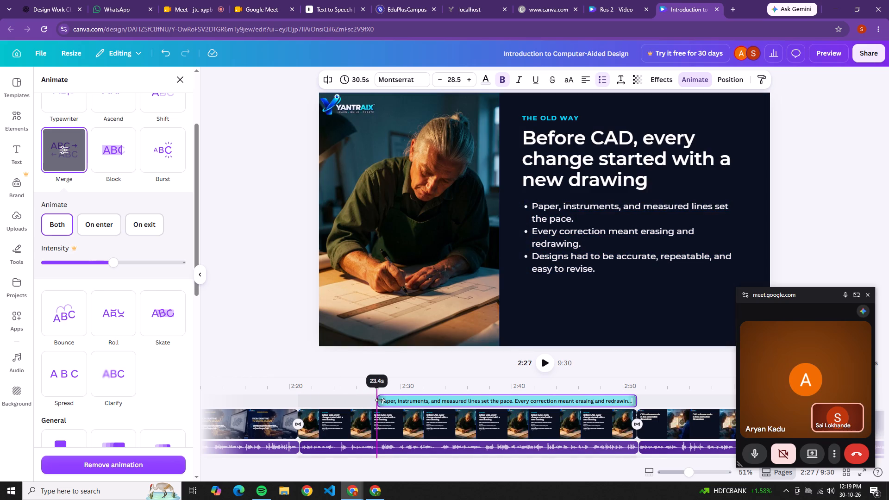
drag(380, 400, 381, 400)
Play back The Old Way slide around the bullet list's entrance to check its timing, and save the design.
click(362, 397)
click(362, 397)
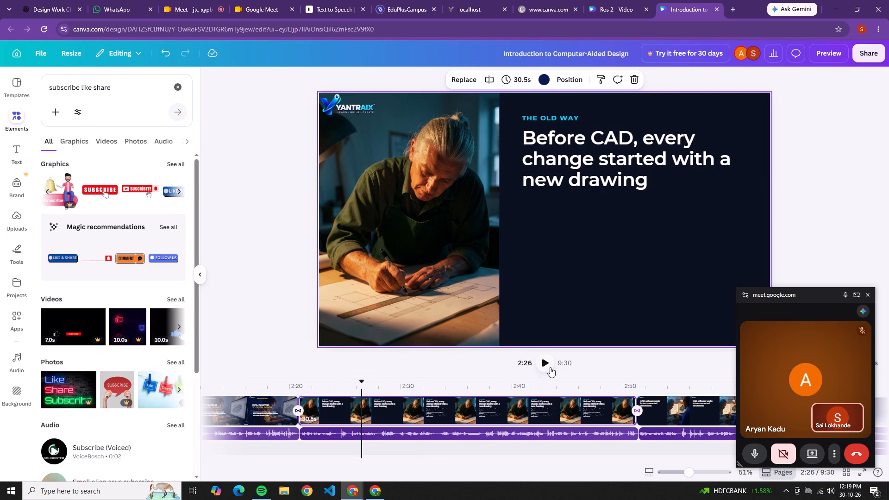
click(550, 367)
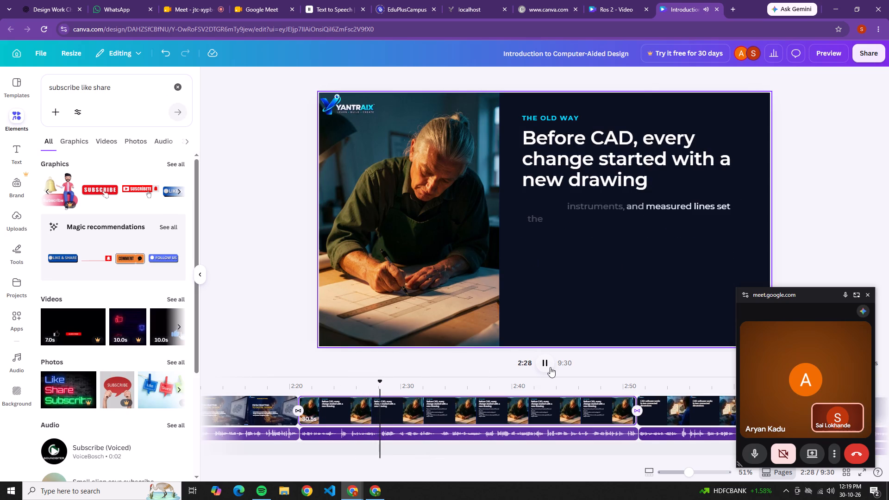
key(ctrl+s)
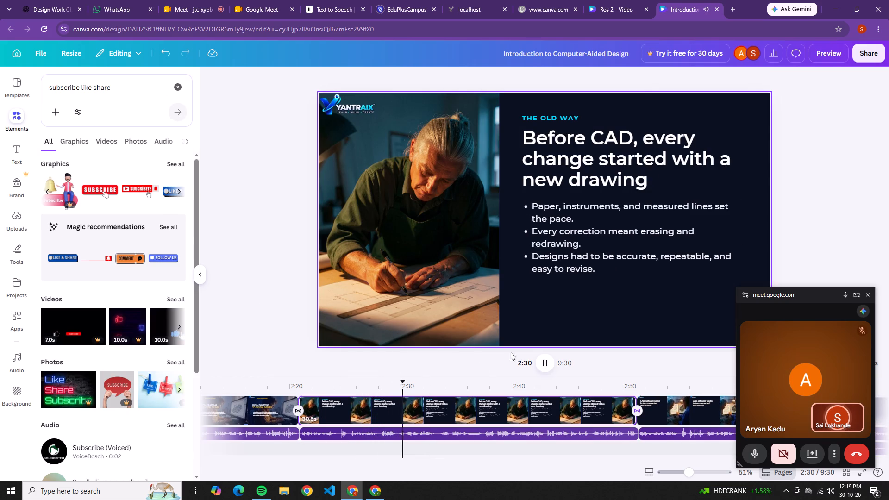
click(549, 370)
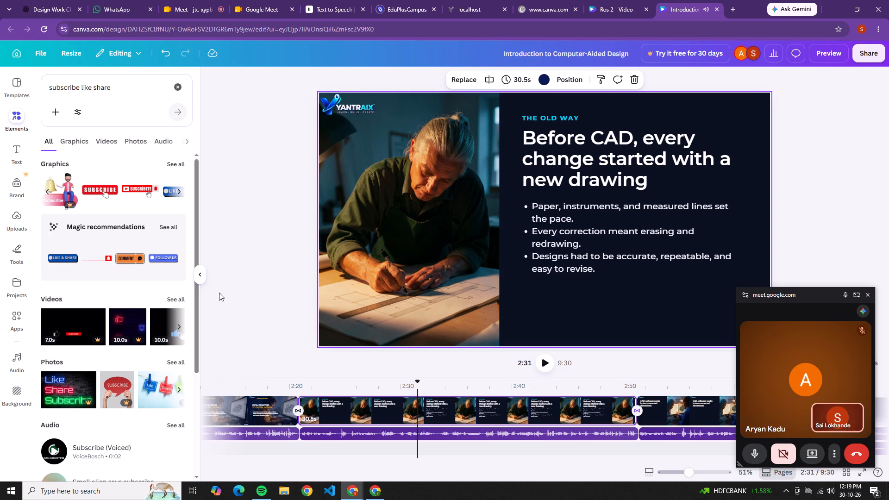
click(237, 271)
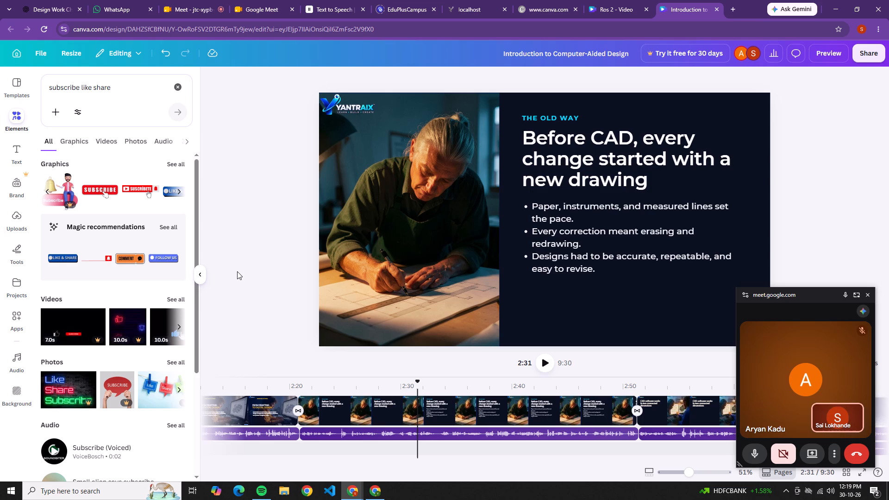
Scrub through the video to review the drafting slides, CAD screen recording and software slides, stopping at the Fusion 360 slide's photo.
drag(418, 383, 341, 377)
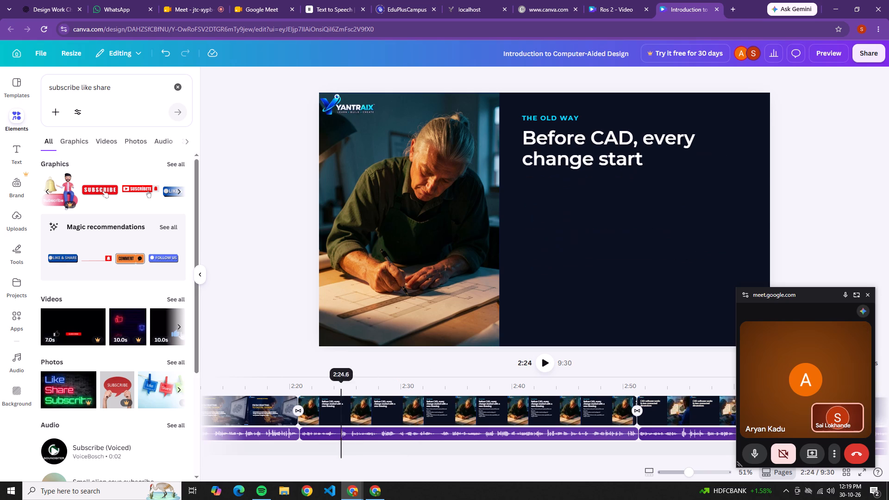
drag(341, 377, 249, 396)
click(408, 317)
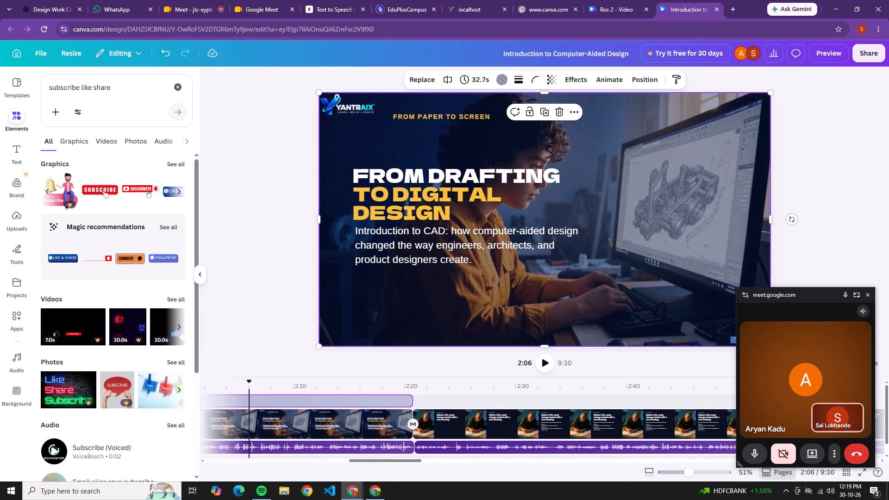
drag(250, 385, 302, 389)
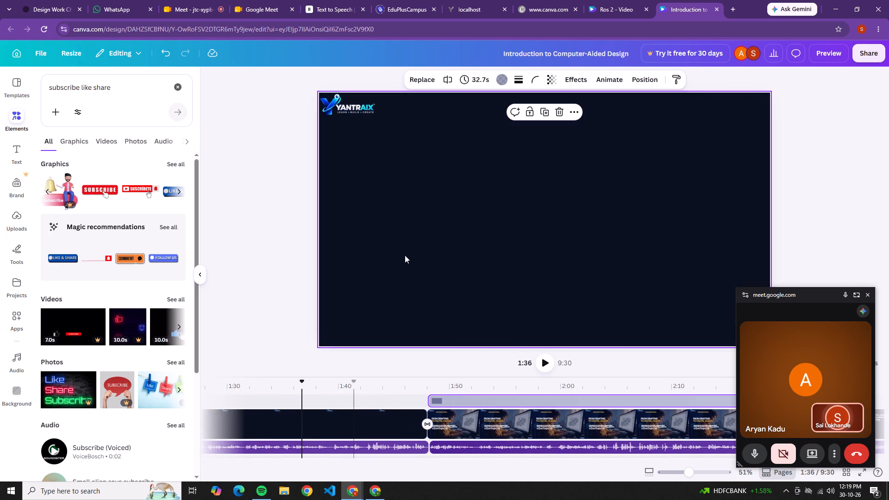
drag(305, 384, 668, 401)
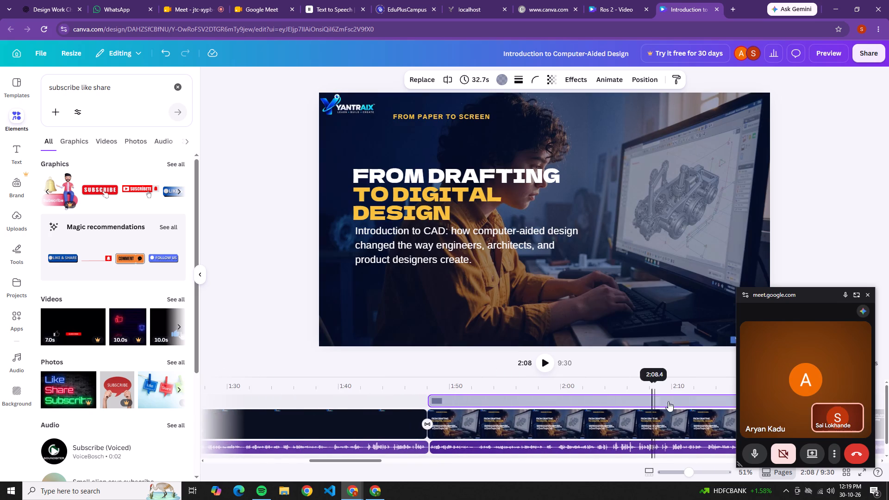
drag(668, 401, 839, 404)
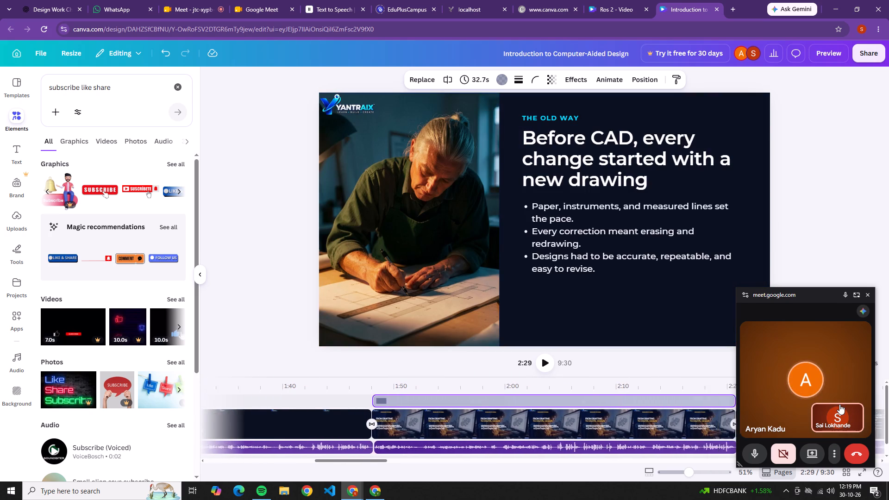
drag(839, 404, 840, 404)
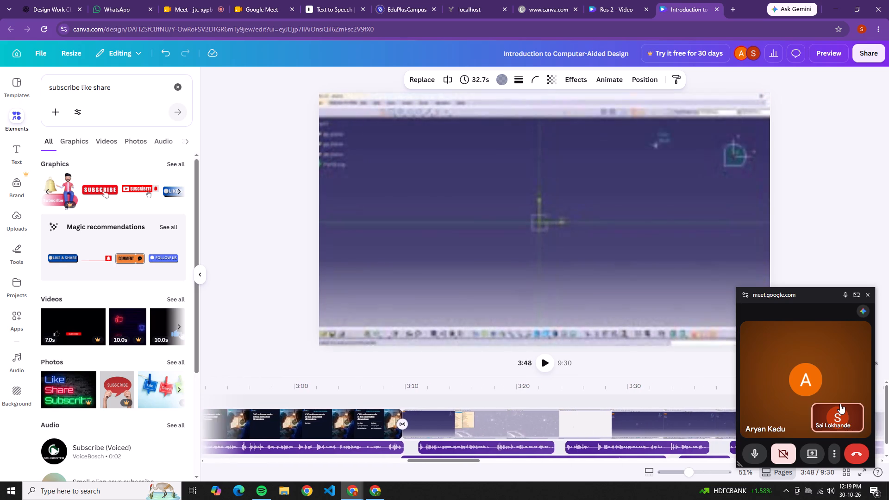
drag(840, 404, 831, 404)
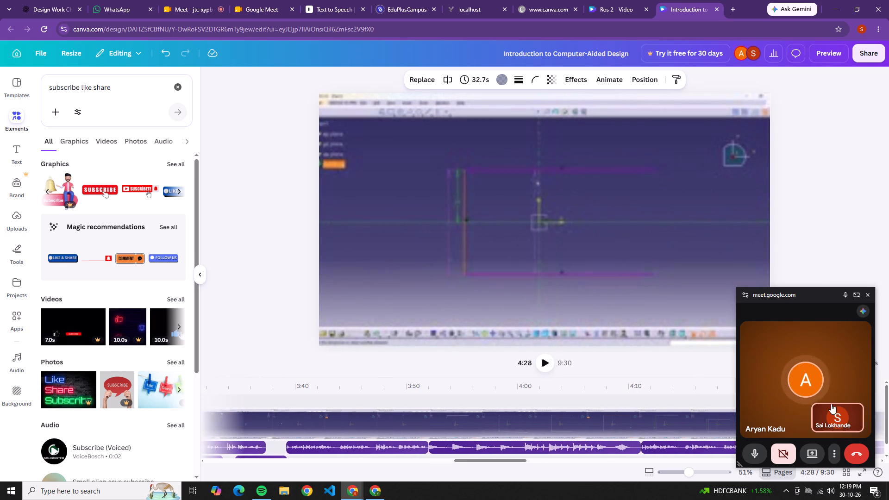
drag(831, 404, 179, 425)
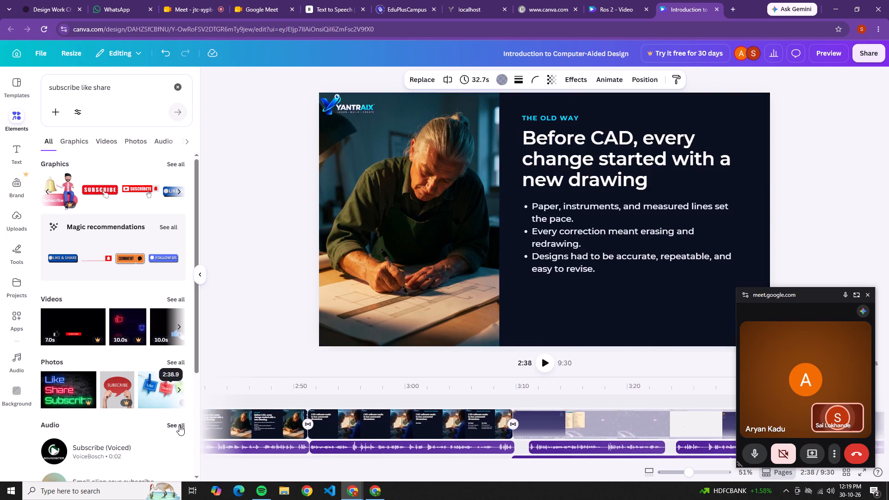
drag(179, 425, 191, 429)
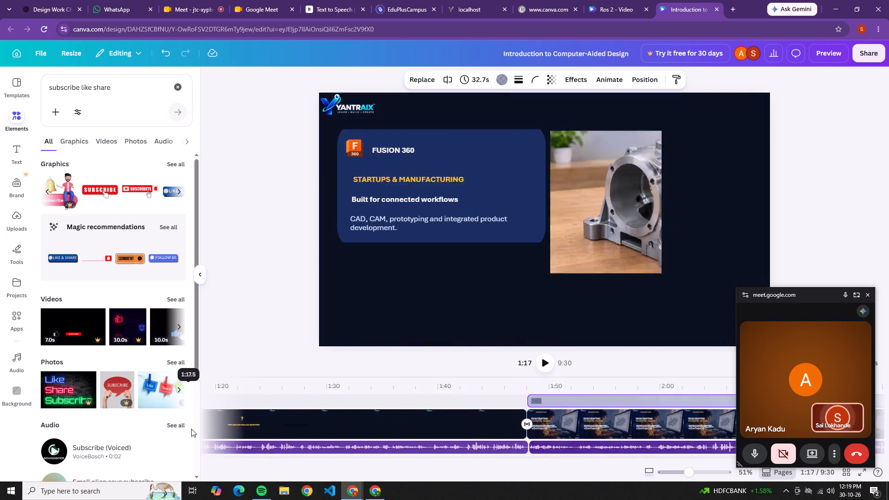
drag(191, 429, 572, 423)
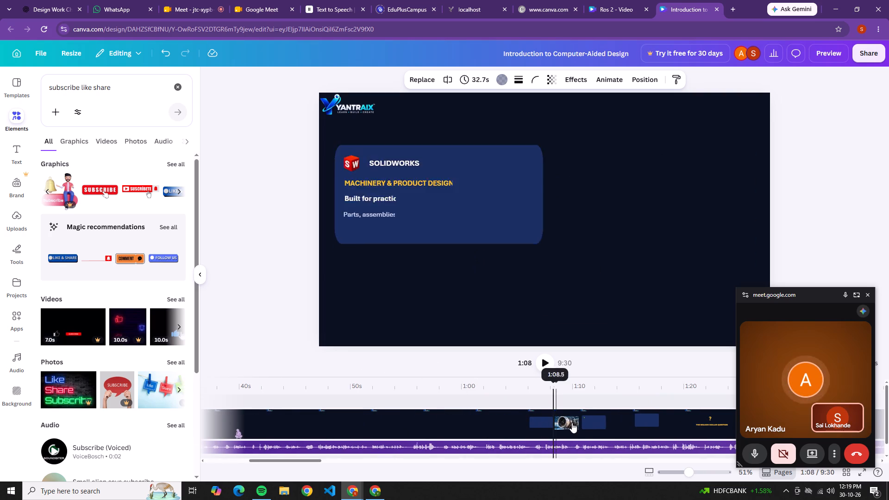
drag(572, 423, 663, 418)
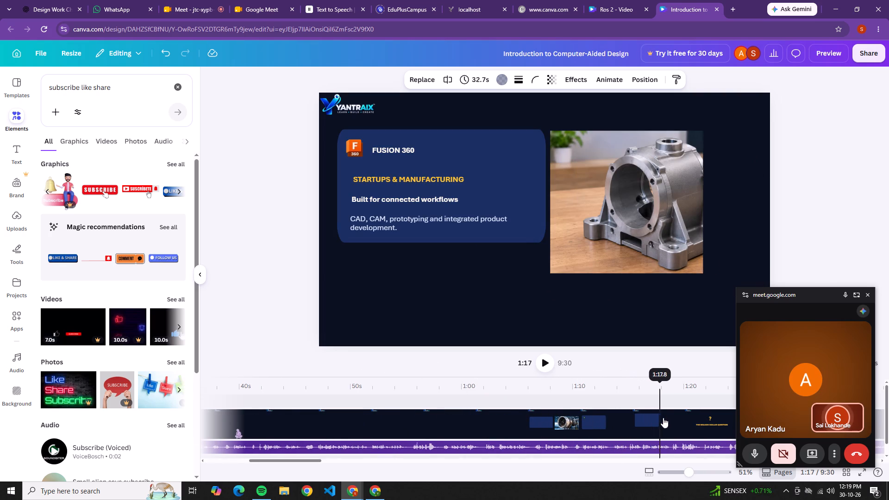
drag(663, 418, 677, 418)
click(597, 267)
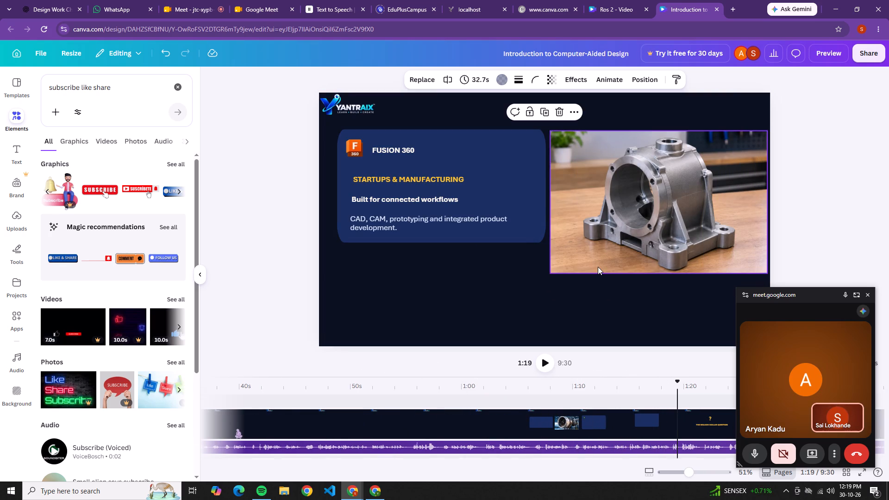
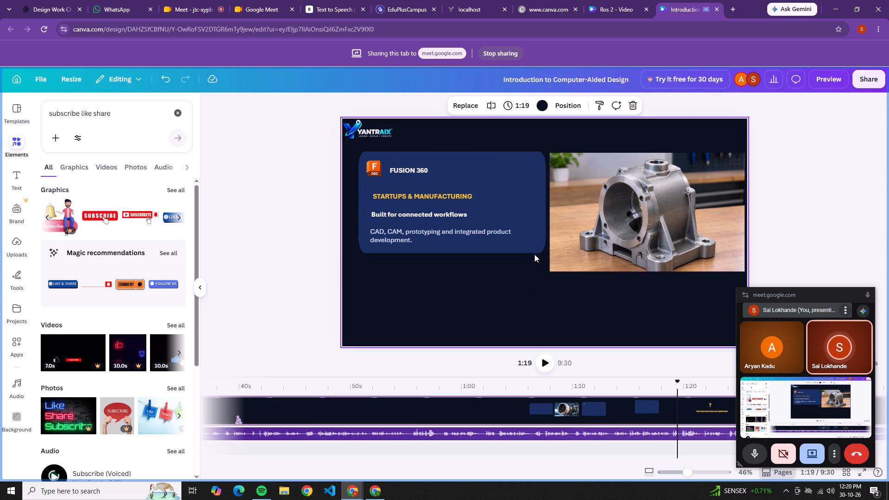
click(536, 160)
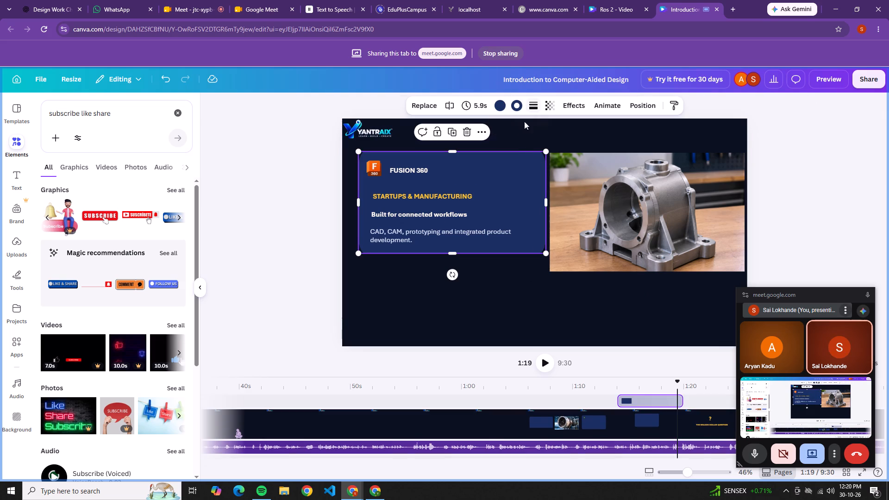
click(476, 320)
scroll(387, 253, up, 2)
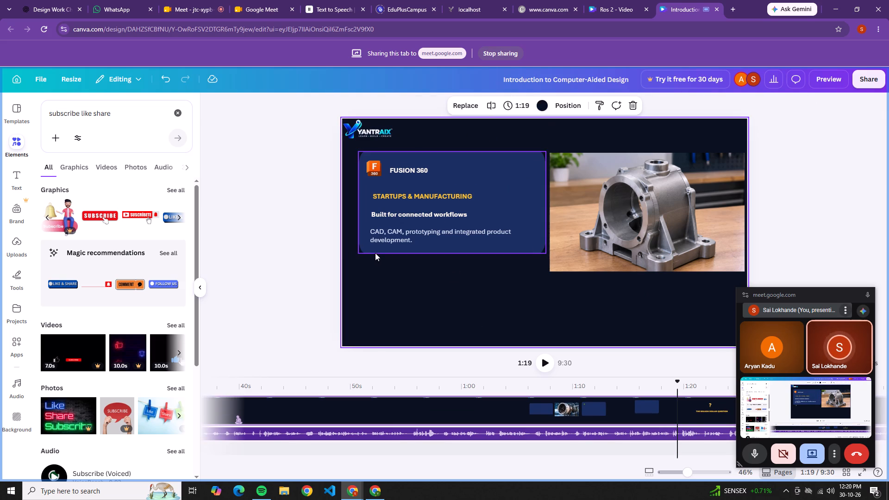
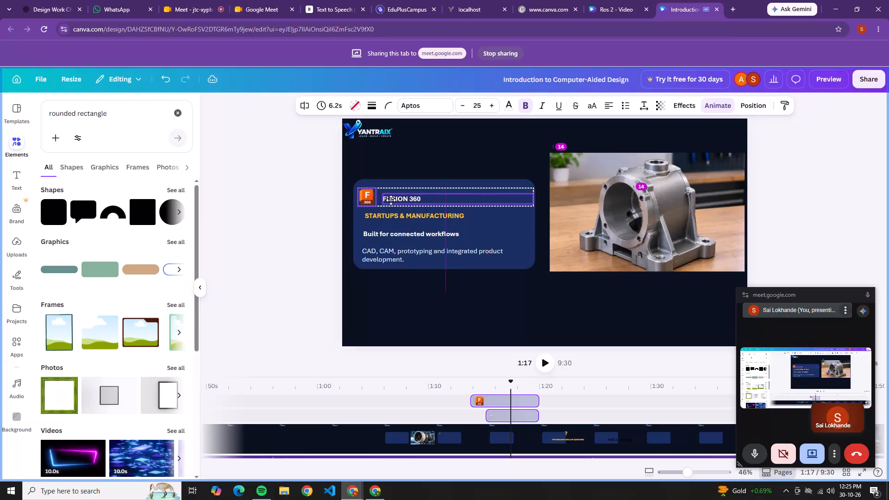
Move the Fusion 360 logo and the FUSION 360 title slightly upward together inside the blue card, aligning the title with the logo.
click(394, 299)
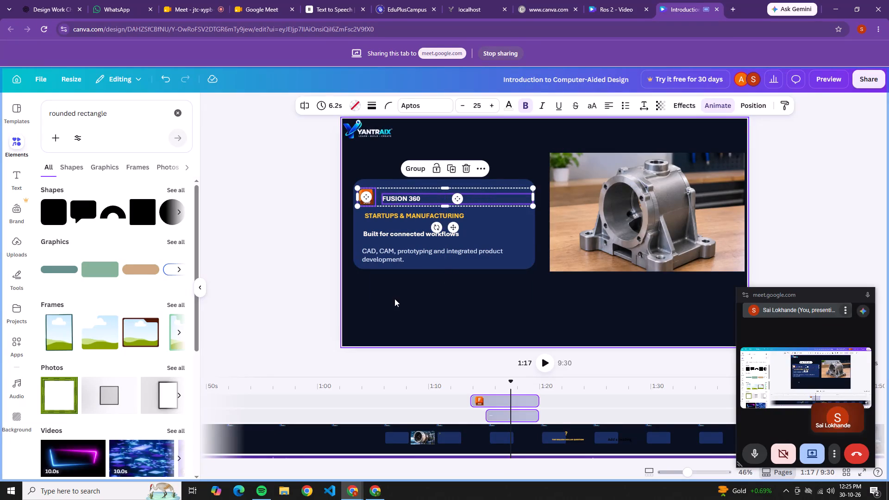
click(383, 200)
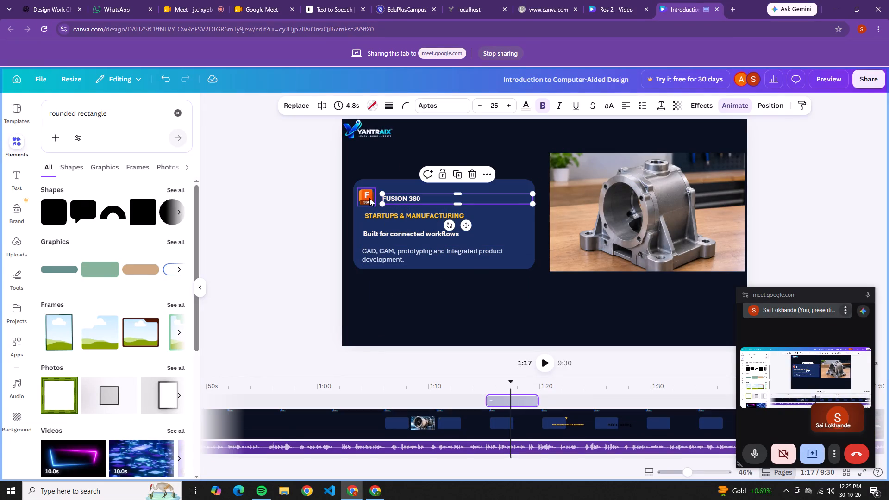
shift+click(369, 198)
click(394, 198)
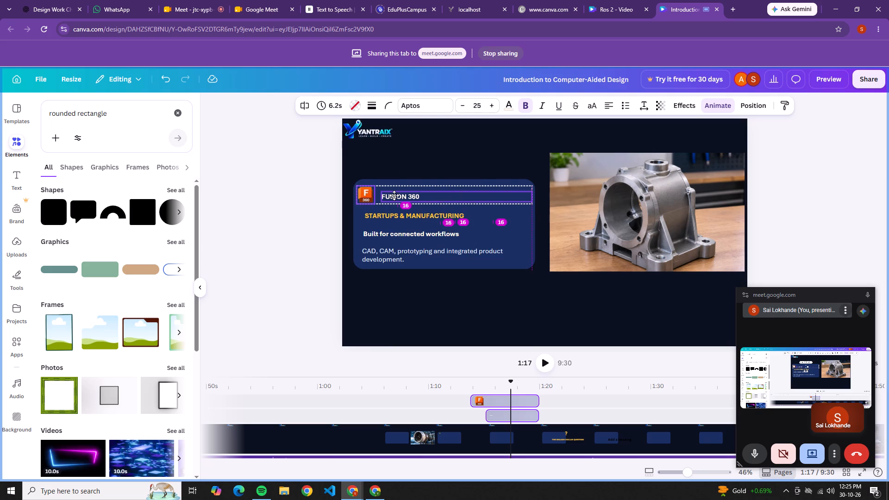
click(395, 196)
click(395, 196)
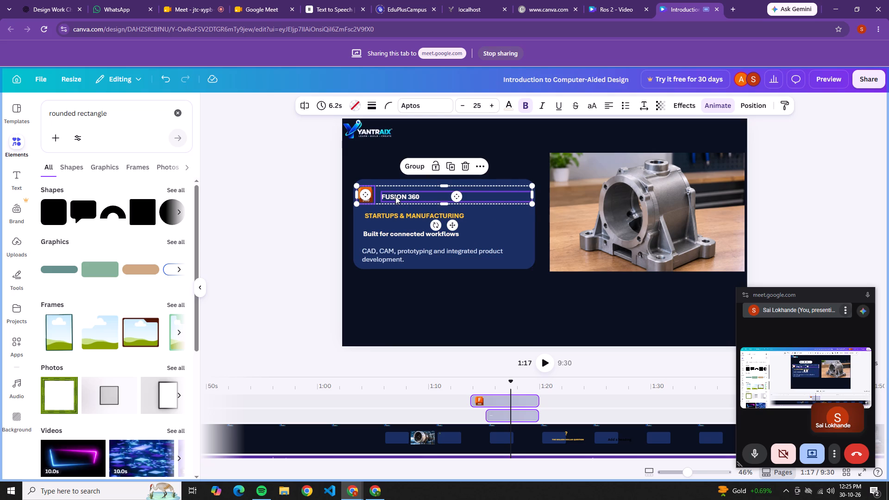
click(392, 206)
click(398, 218)
click(401, 191)
click(402, 196)
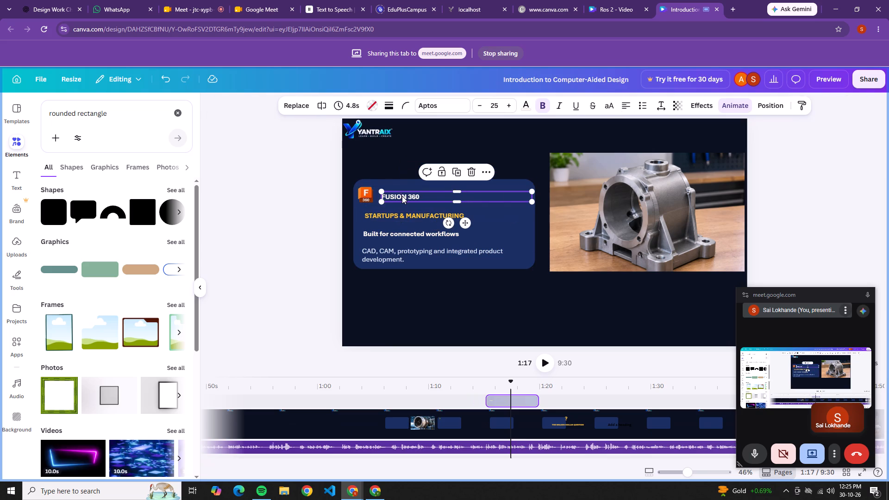
click(304, 229)
Trim the blue card's timing to 17.7 s so it ends before THE MILLION DOLLAR QUESTION text appears.
click(540, 366)
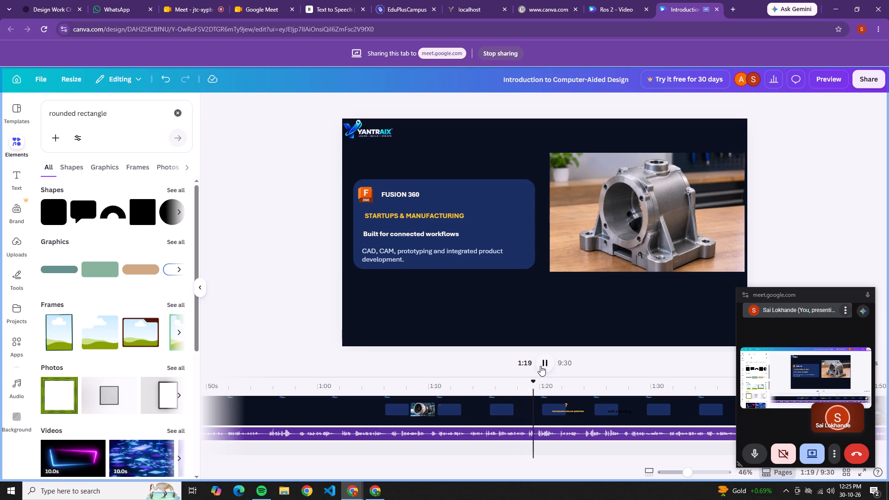
click(540, 367)
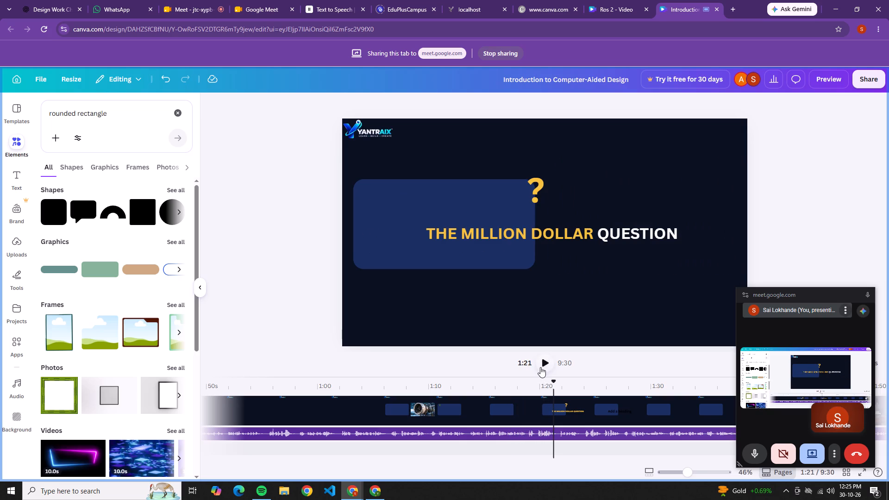
click(470, 250)
click(470, 251)
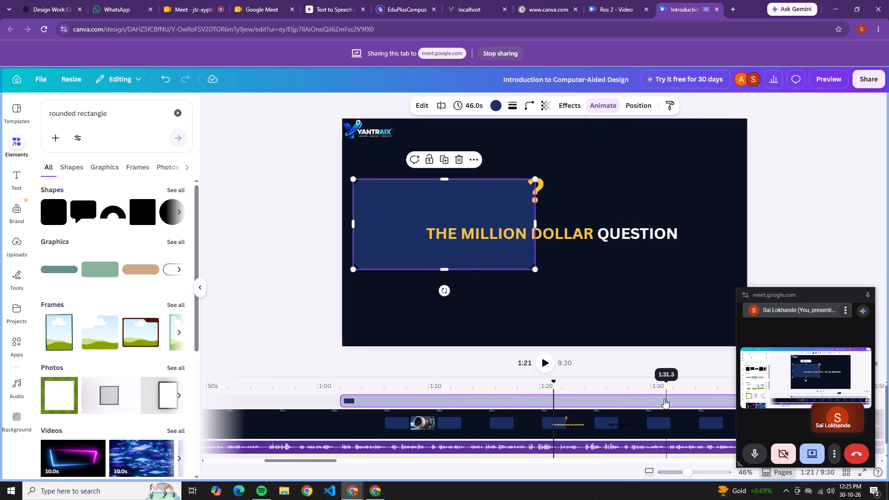
drag(321, 459, 348, 463)
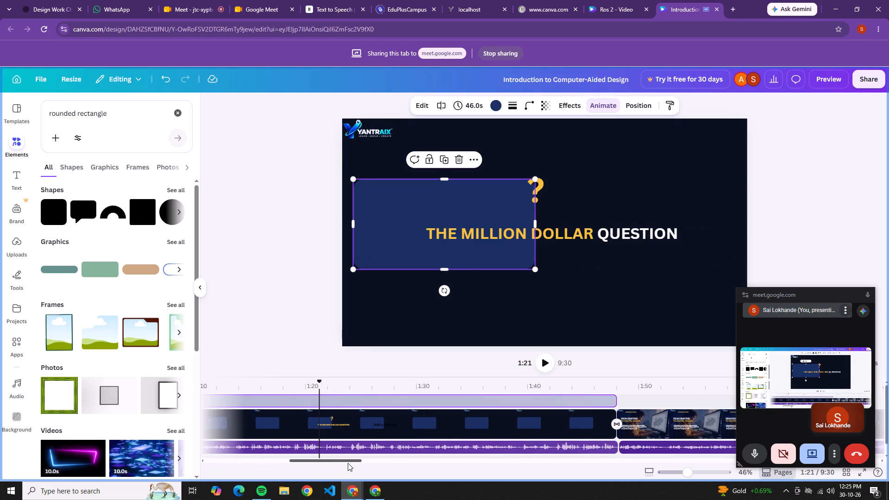
drag(348, 463, 351, 463)
drag(563, 402, 542, 399)
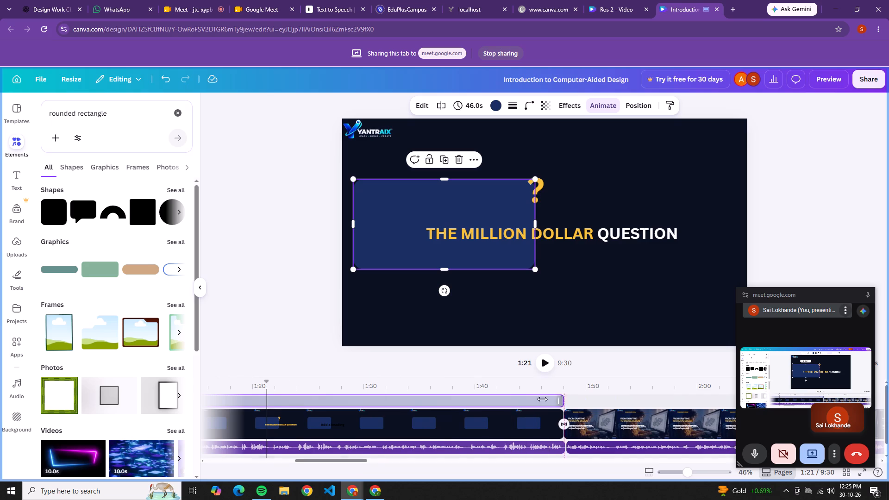
drag(542, 399, 297, 383)
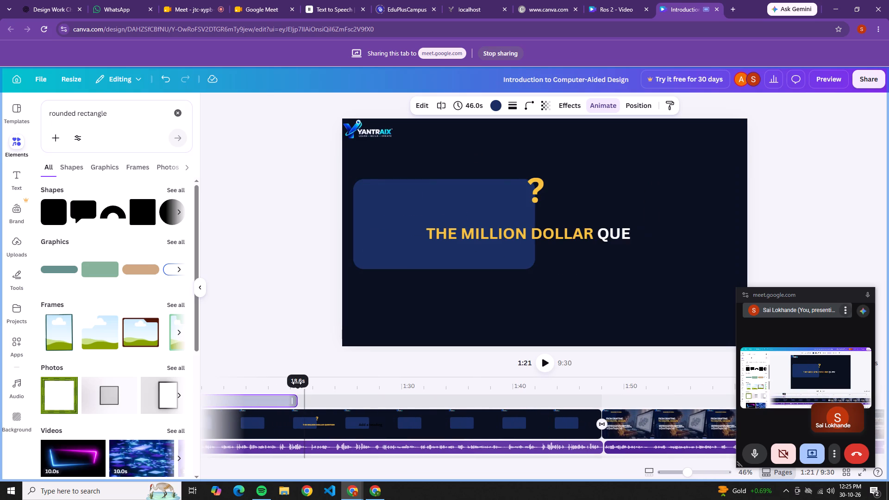
drag(297, 383, 288, 381)
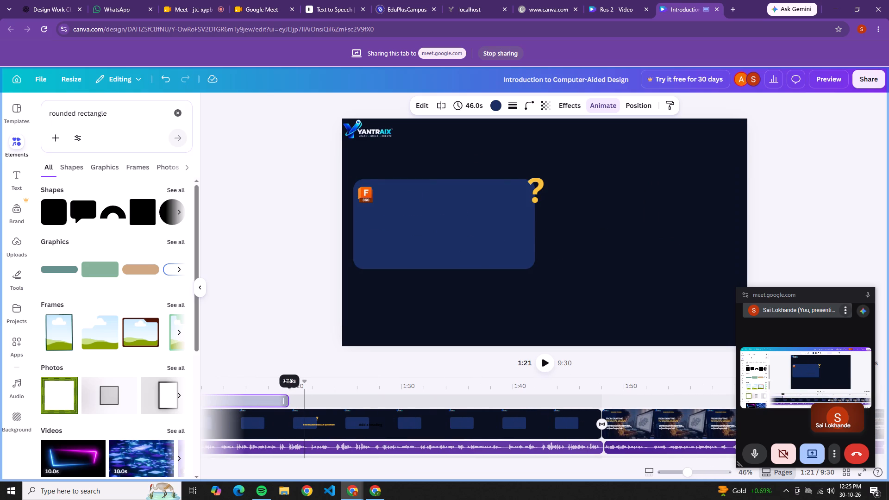
drag(288, 381, 287, 381)
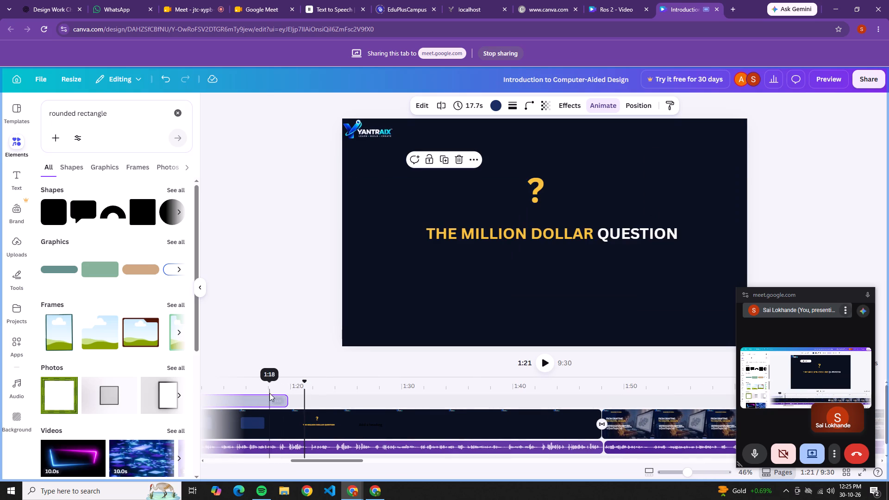
click(269, 393)
click(269, 393)
Delete the leftover "Add a heading" placeholder text that follows the million dollar question scene, at about 1:23.
click(536, 364)
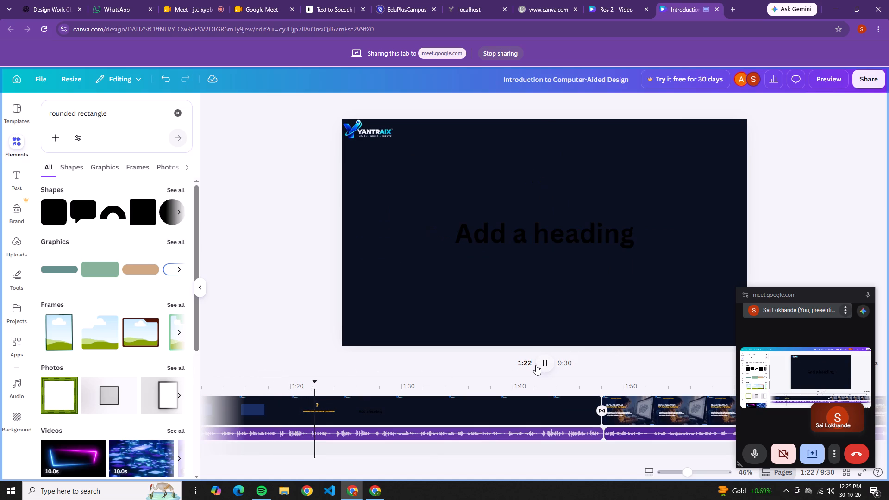
click(536, 365)
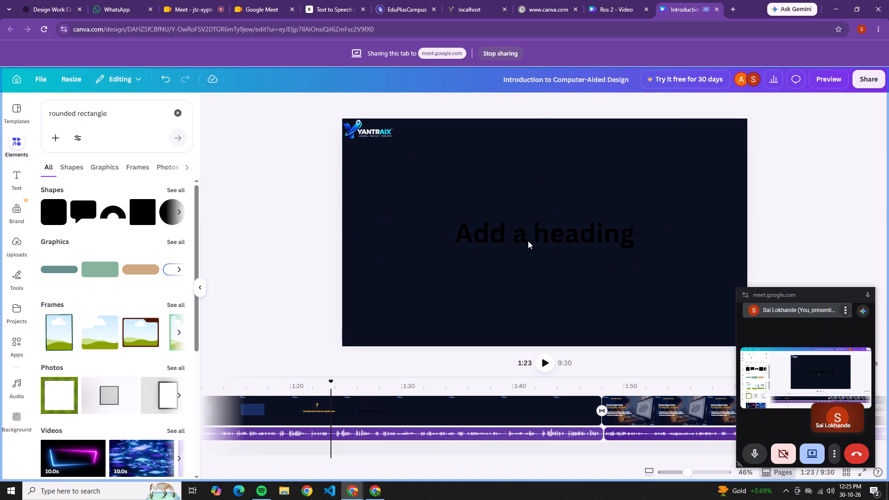
click(528, 240)
key(Delete)
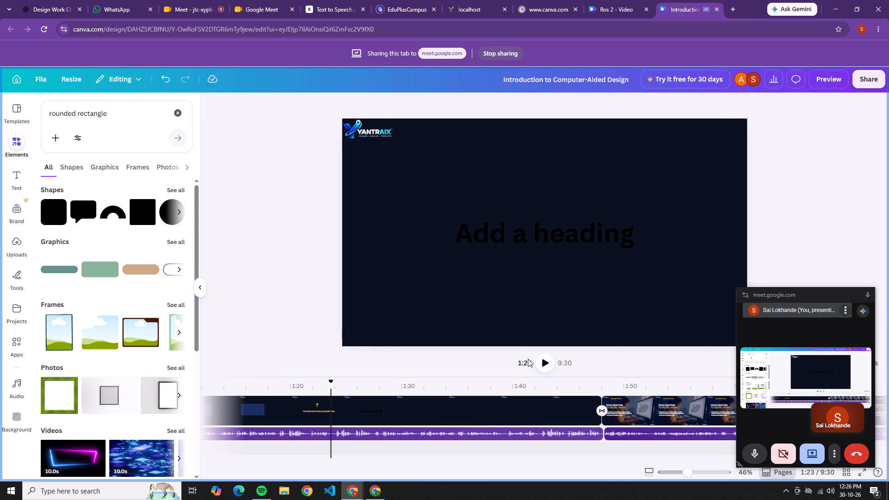
click(523, 242)
key(Delete)
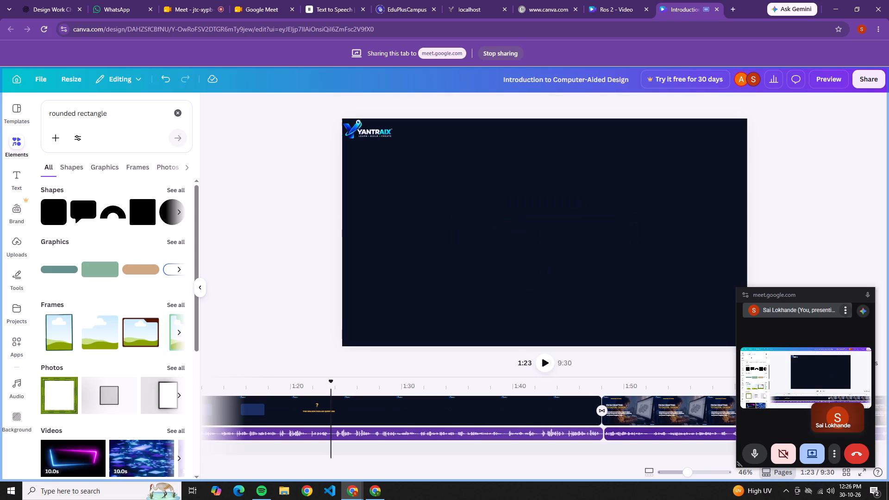
Play the video from 1:23 to review the section after the million dollar question.
click(545, 361)
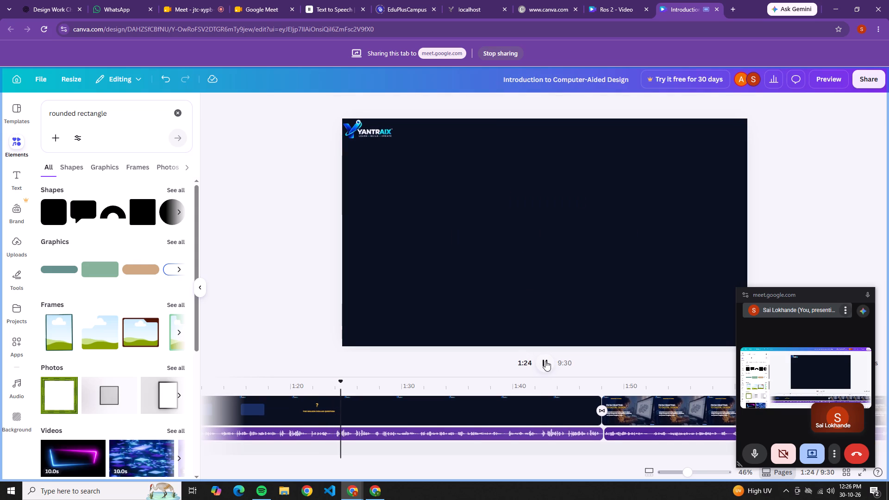
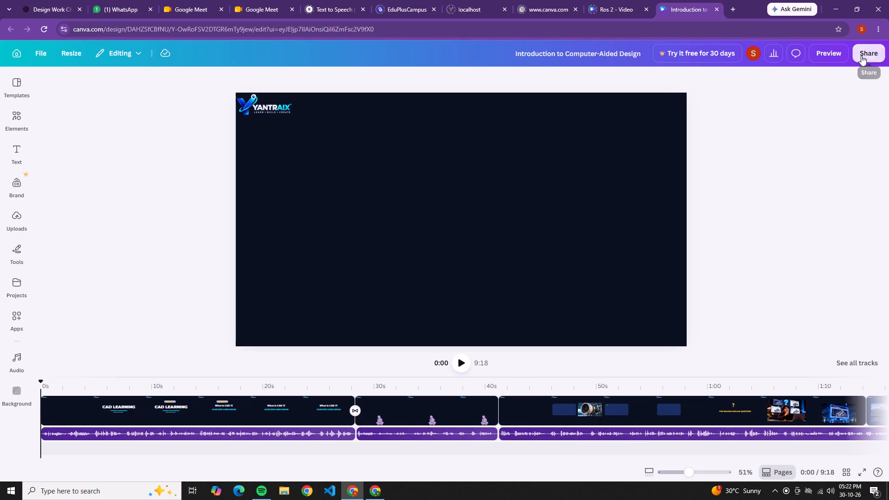
Download the Introduction to Computer-Aided Design video as an MP4 at 1080p quality.
click(716, 265)
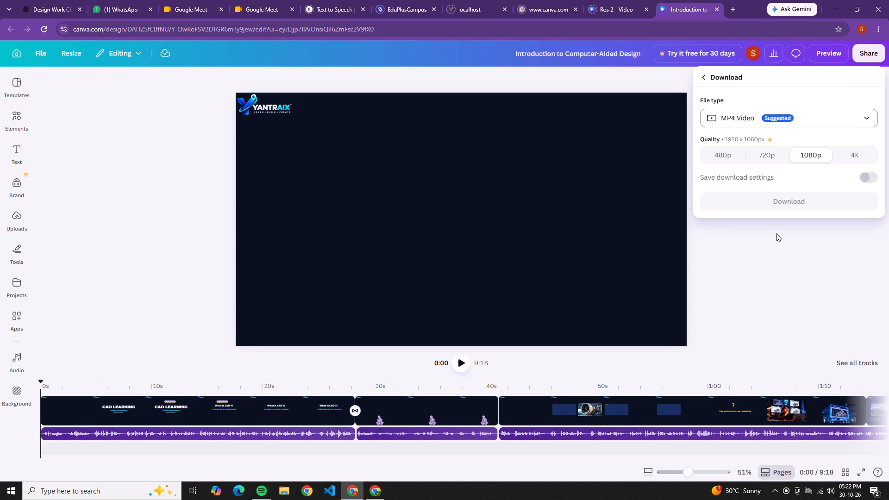
click(784, 206)
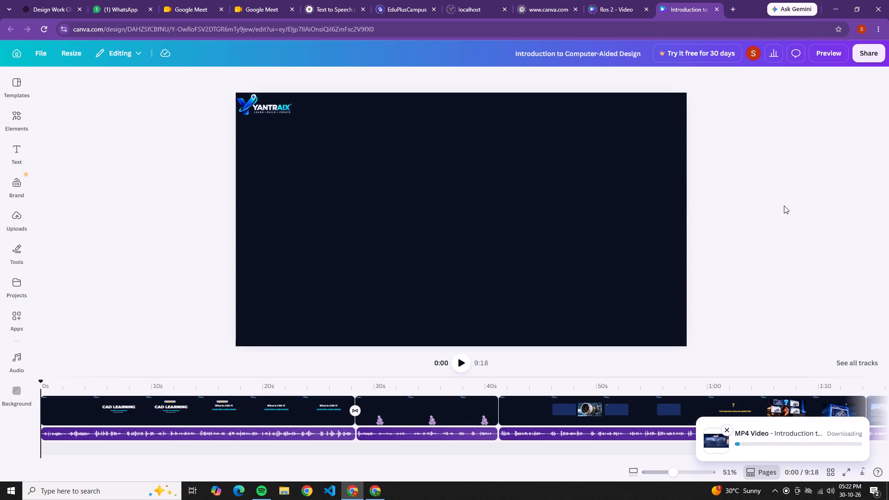